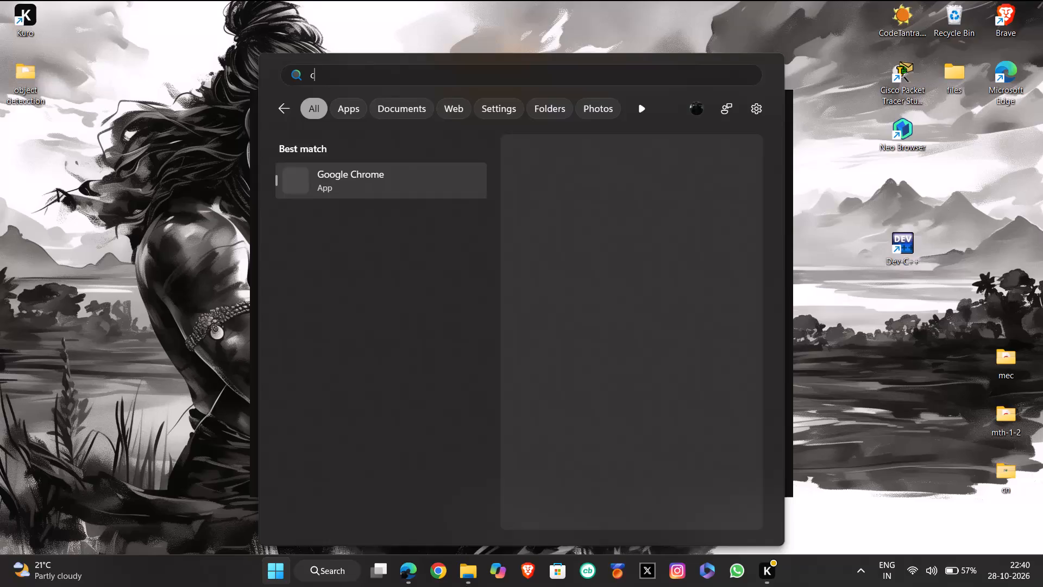
# Launch Google Chrome from the system search and open the R@JU profile.
pyautogui.write('hr')
pyautogui.press('Return')
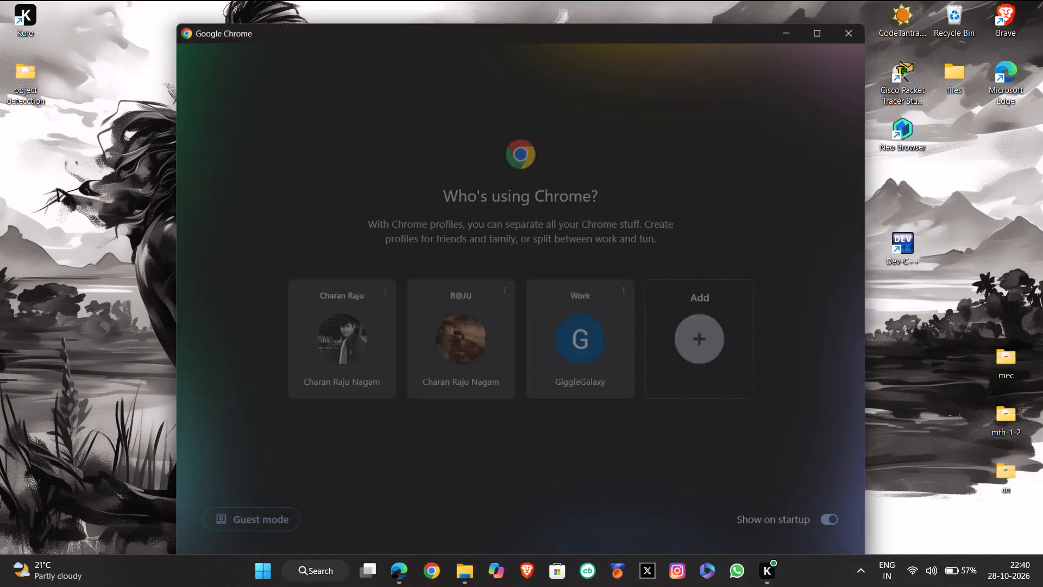
pyautogui.click(459, 396)
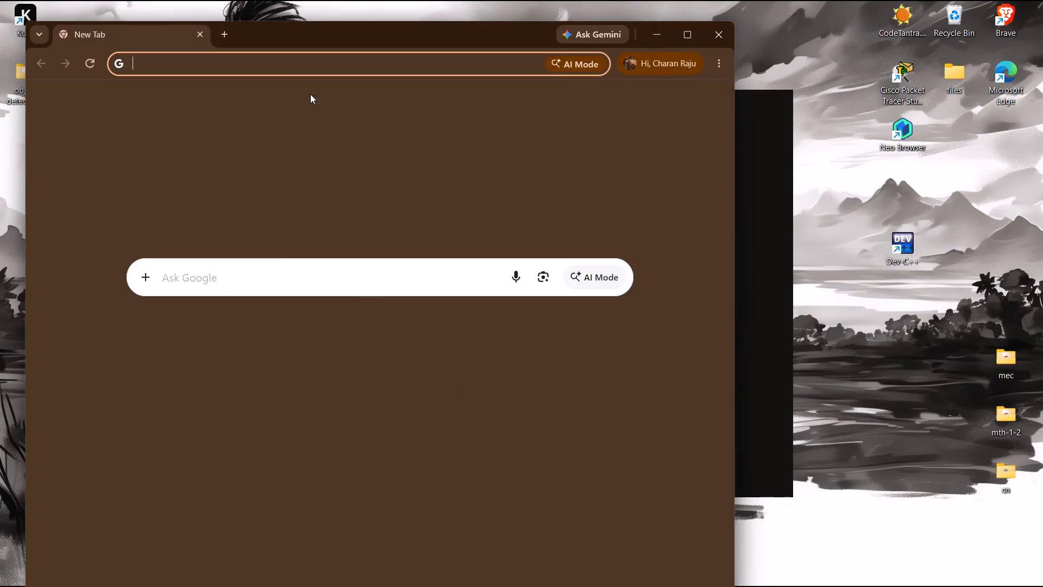
# Search Google for "canva" and open the Canva India website from the results.
pyautogui.click(234, 270)
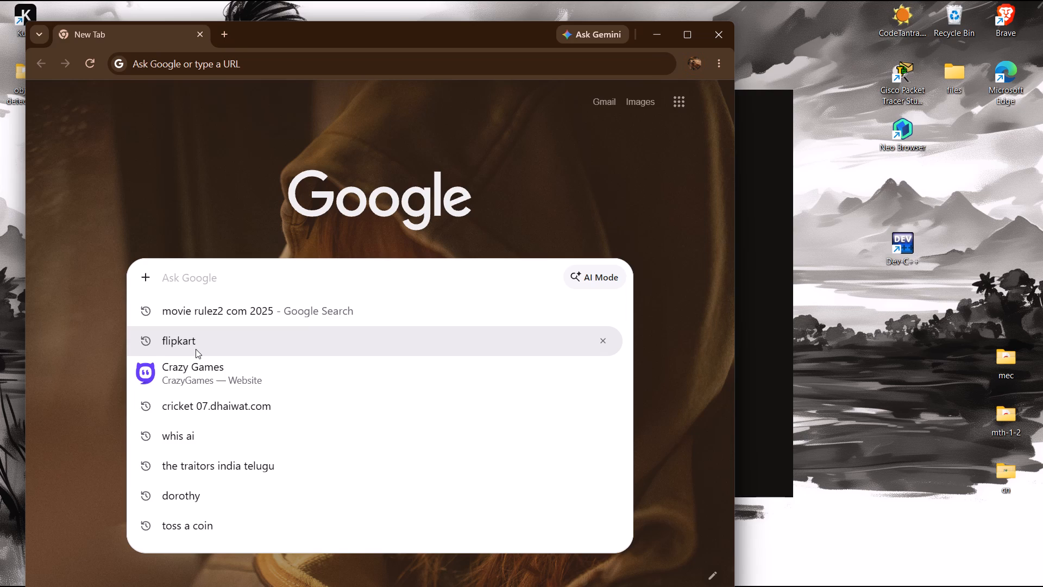
pyautogui.write('can')
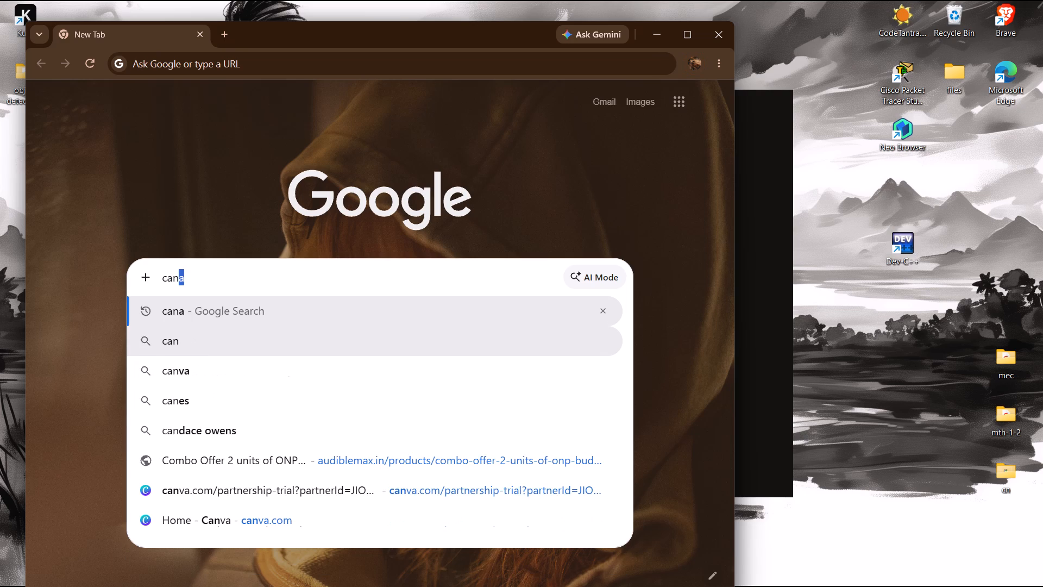
pyautogui.write('va')
pyautogui.press('Return')
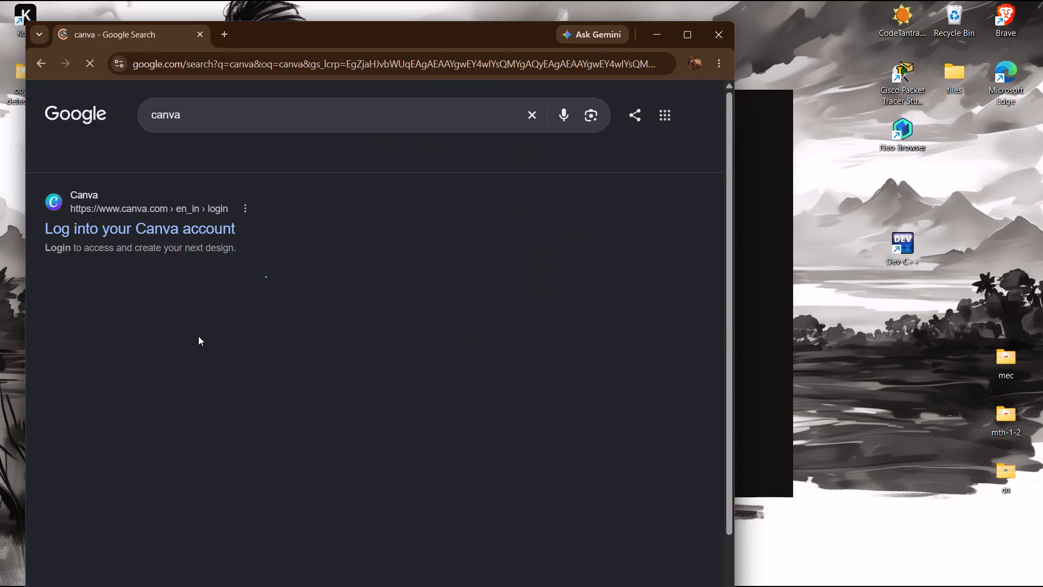
pyautogui.click(129, 296)
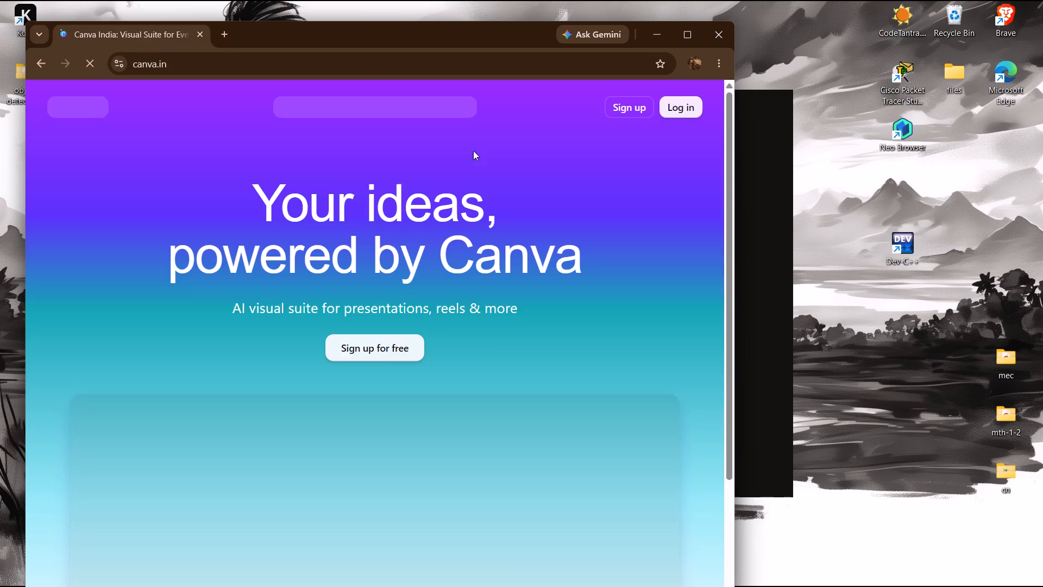
# Maximize the browser window and start logging in to Canva.
pyautogui.click(683, 23)
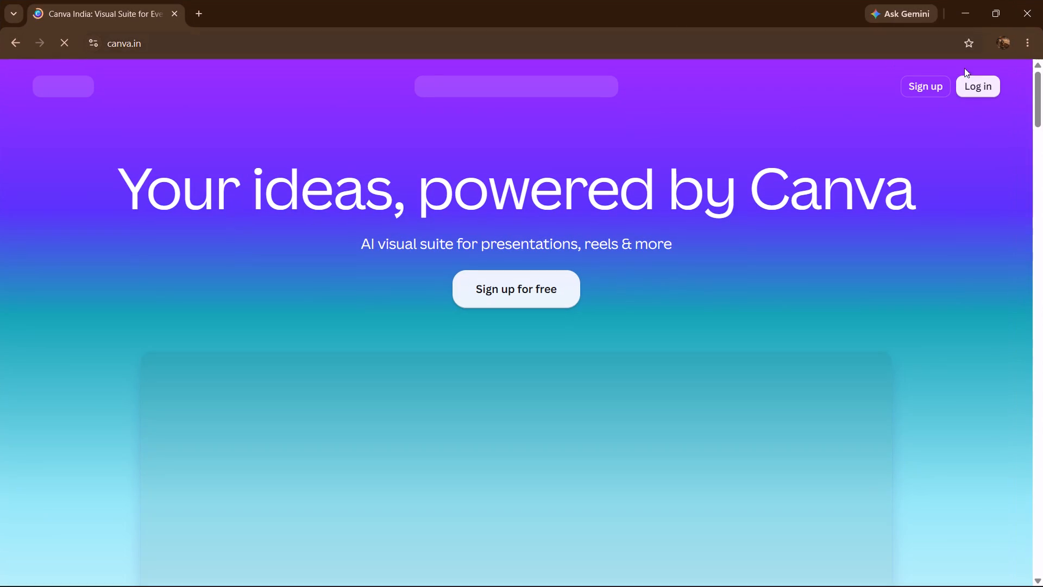
pyautogui.click(975, 97)
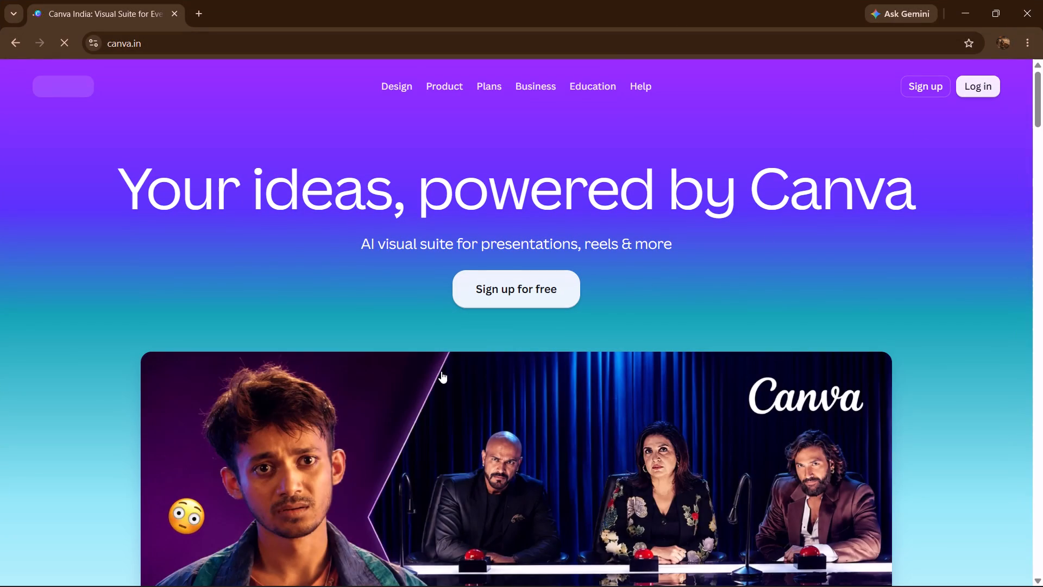
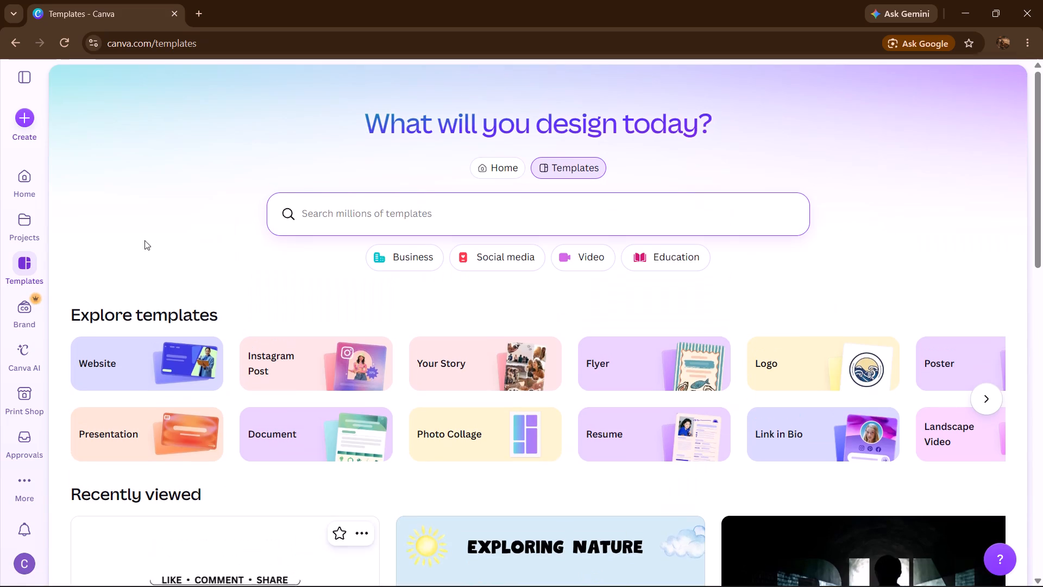
# Go to the Canva home page from the templates page.
pyautogui.click(22, 189)
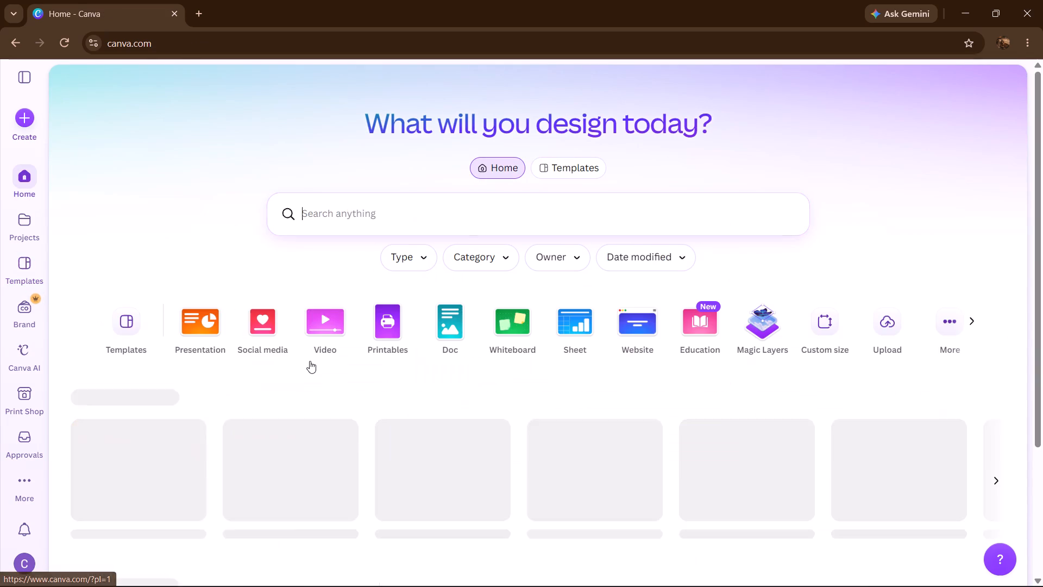
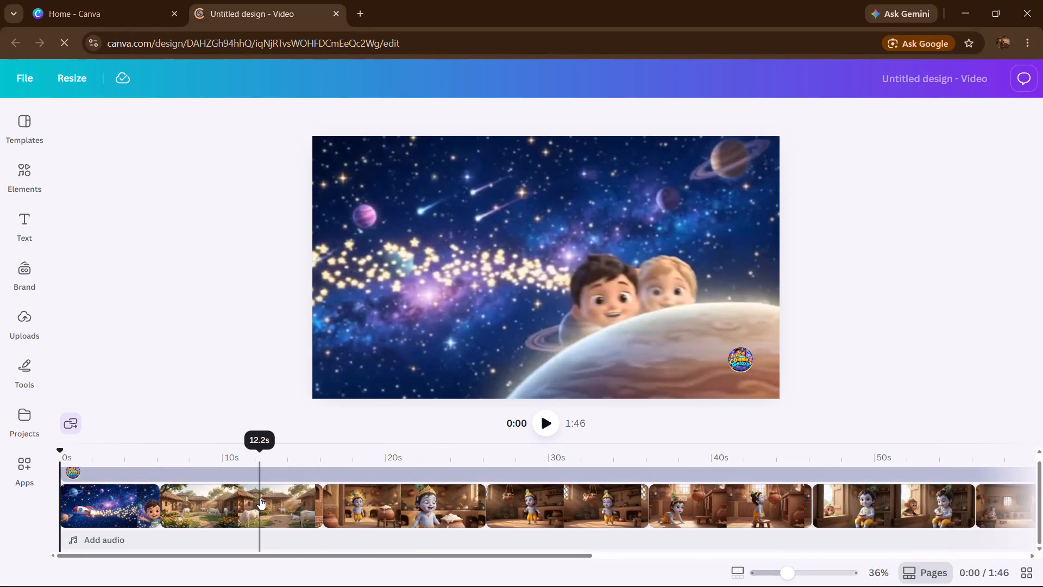
# Delete all the Krishna video clips that follow the 6.1-second space intro clip, keeping the intro and the logo overlay.
pyautogui.press('Delete')
pyautogui.press('Delete')
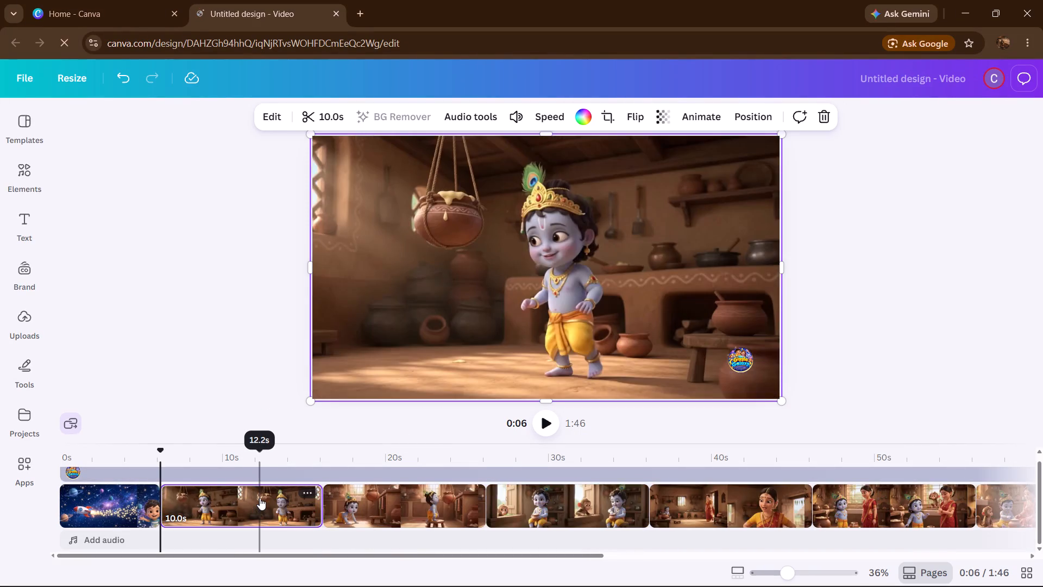
pyautogui.press('Delete')
pyautogui.press('Delete')
pyautogui.press('Delete')
pyautogui.press('Delete')
pyautogui.press('Delete')
pyautogui.press('Delete')
pyautogui.press('Delete')
pyautogui.press('Delete')
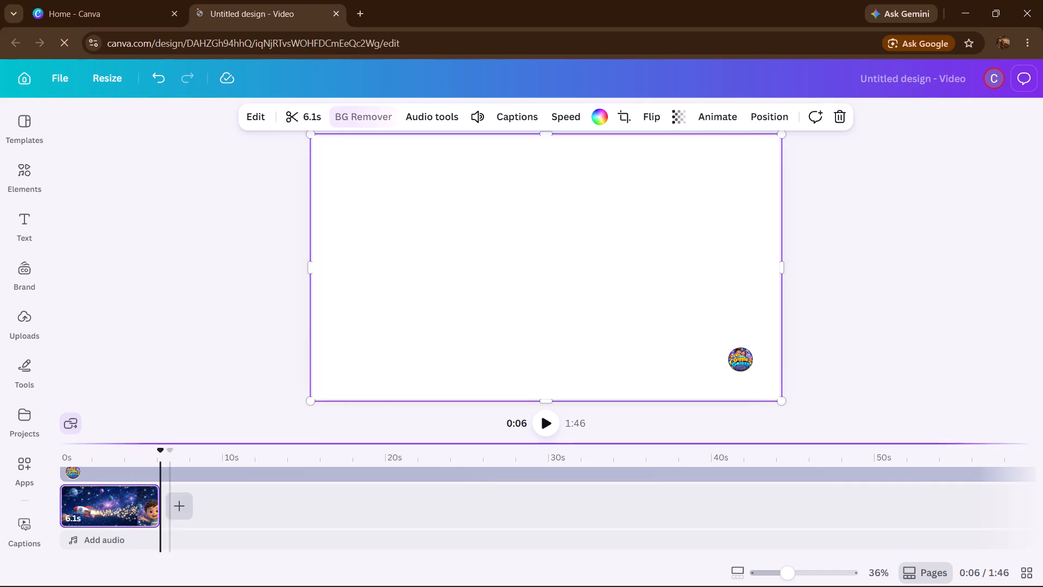
# Move the playhead back to the start of the timeline at 0.0s.
pyautogui.moveTo(160, 451); pyautogui.dragTo(46, 467)
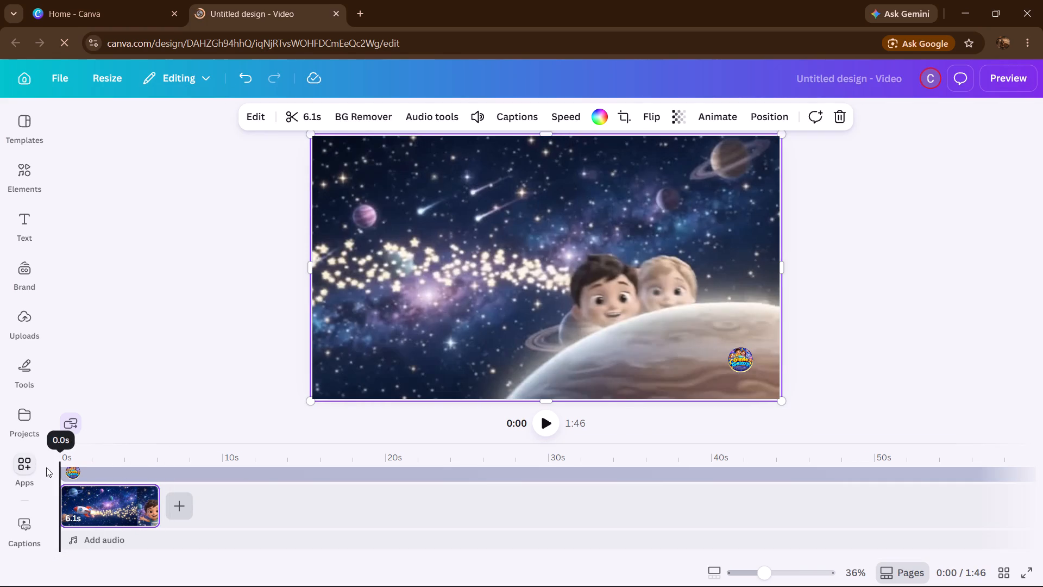
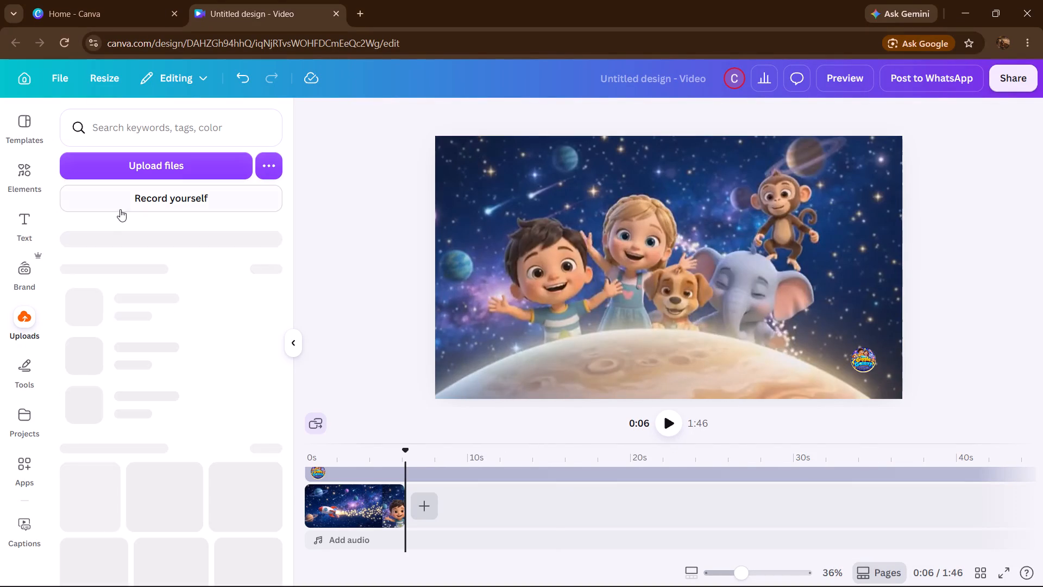
# Upload WhatsApp Video 2026-10-28 at 11.34.00 from Downloads and add it to the timeline after the space intro clip.
pyautogui.click(178, 171)
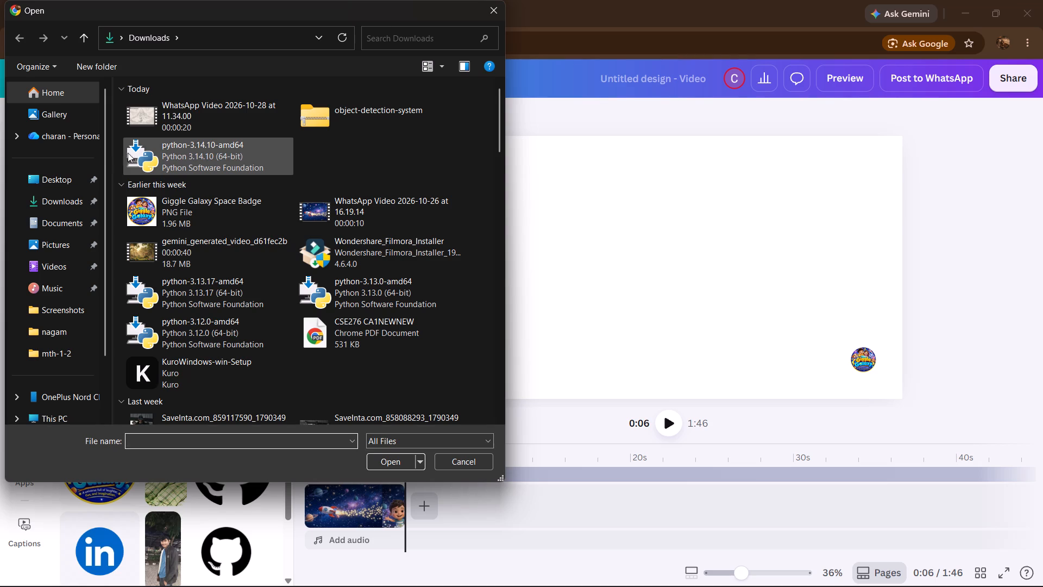
pyautogui.click(174, 122)
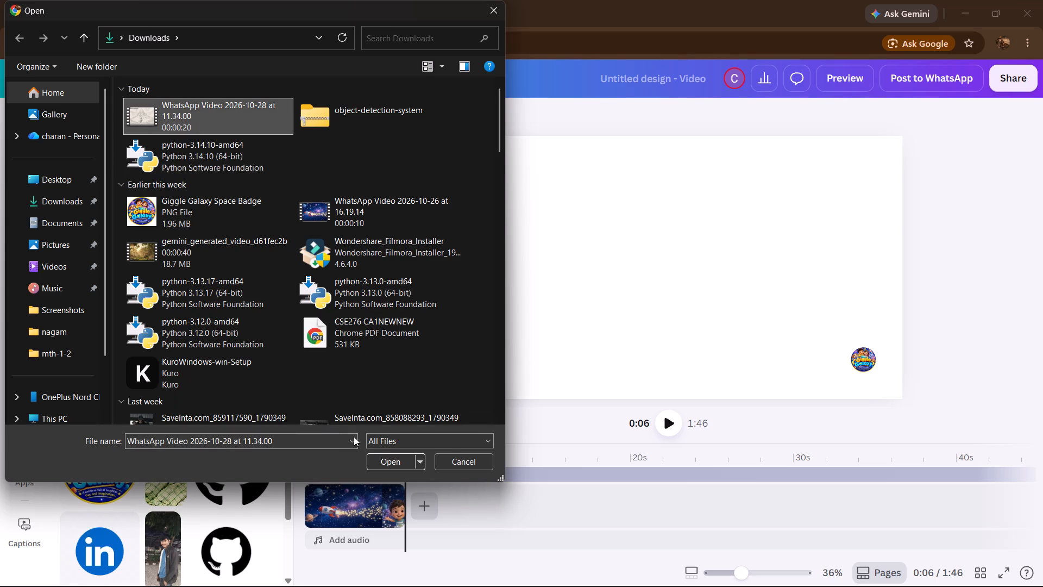
pyautogui.click(372, 455)
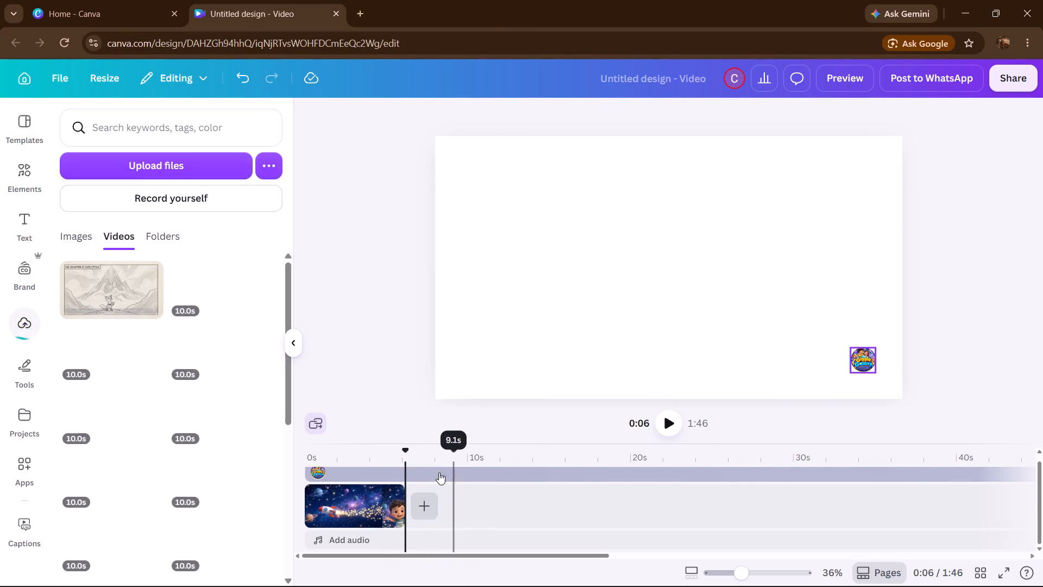
pyautogui.click(120, 286)
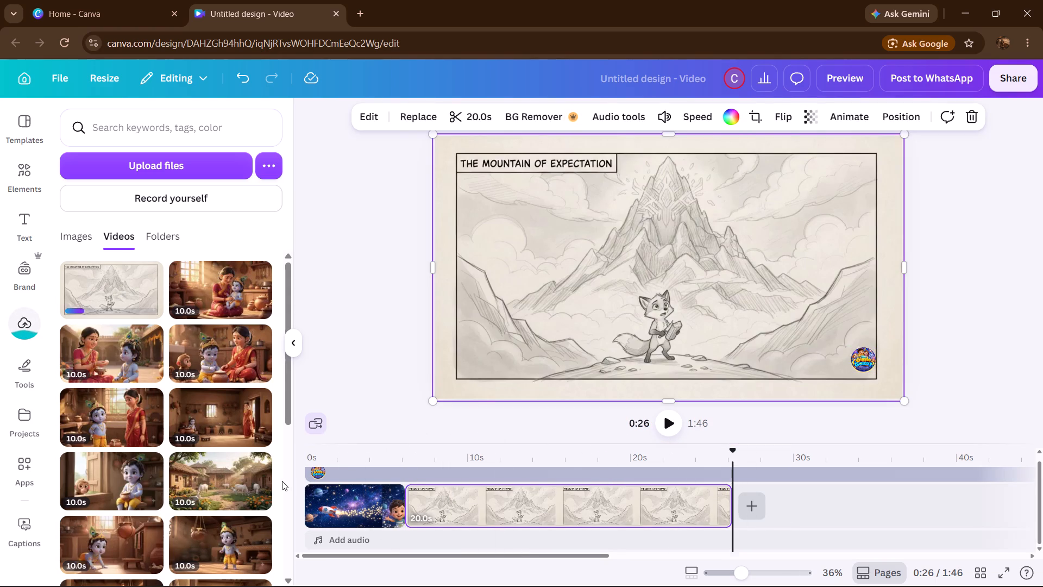
# Select the logo overlay's track above the video clips on the timeline.
pyautogui.moveTo(316, 478); pyautogui.dragTo(313, 499)
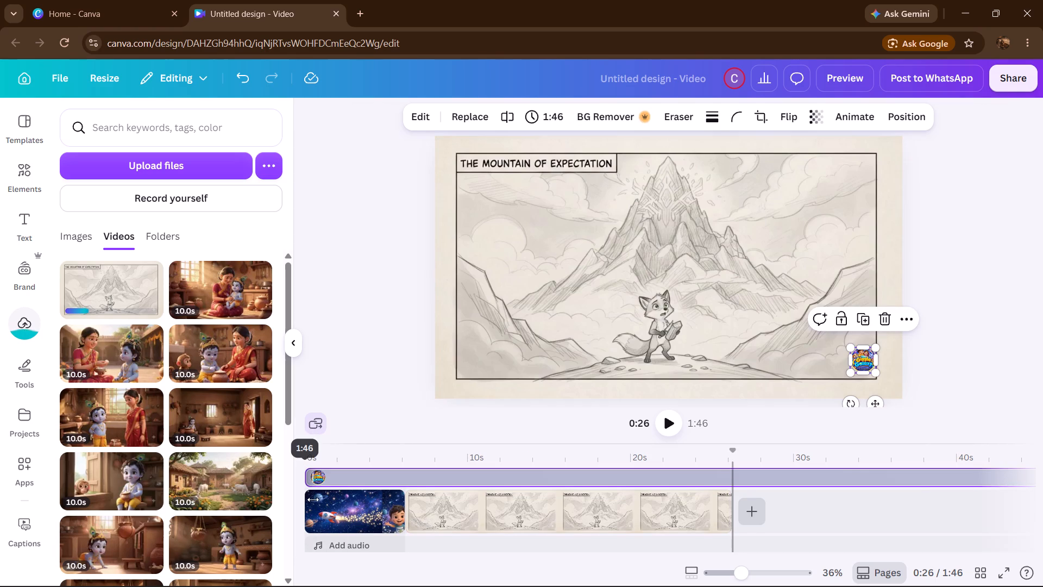
# Play the video from the start of the timeline to preview the space intro clip with the logo overlay.
pyautogui.moveTo(313, 499); pyautogui.dragTo(316, 495)
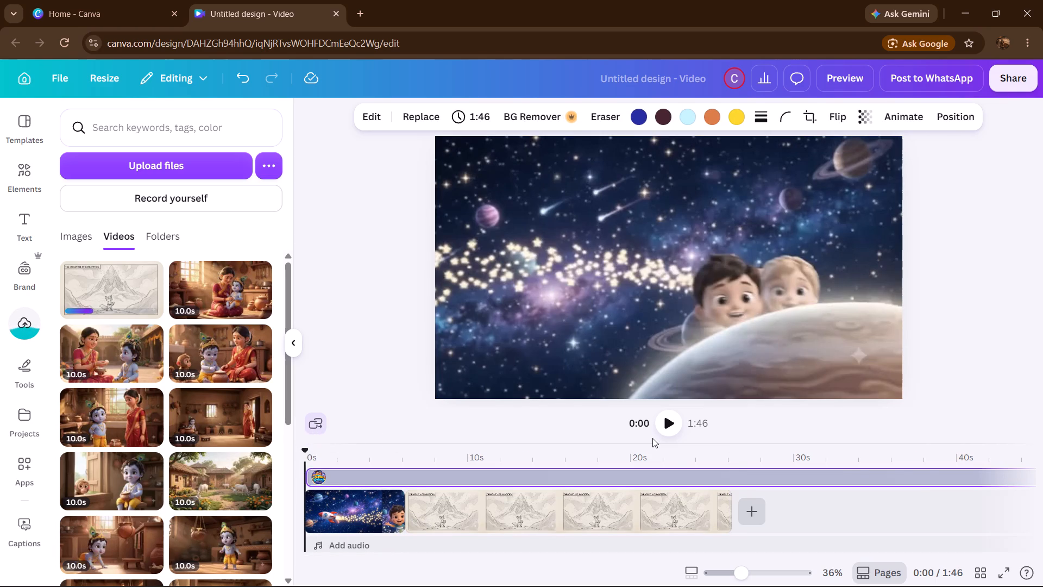
pyautogui.click(670, 424)
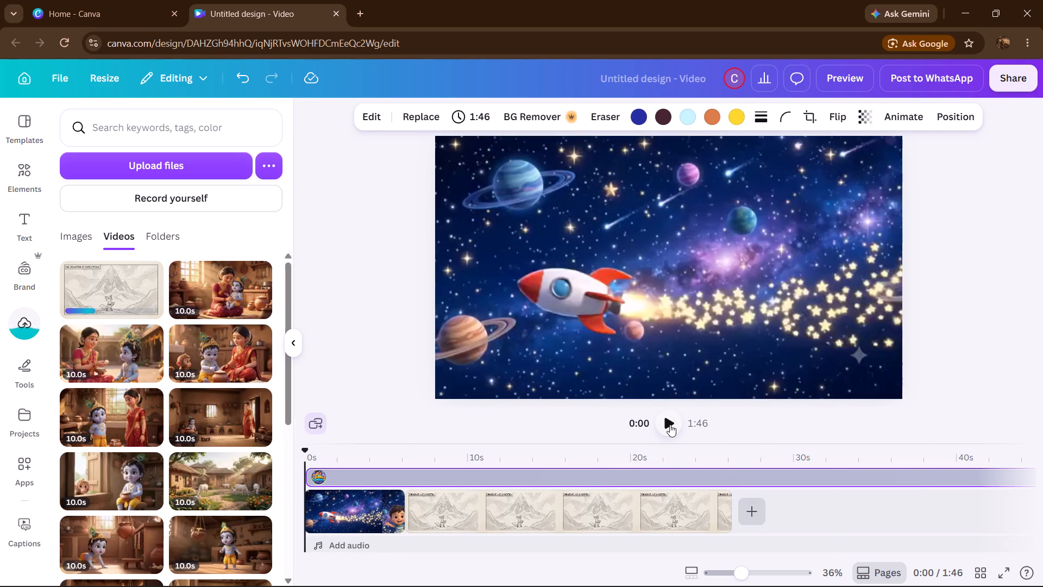
pyautogui.click(670, 424)
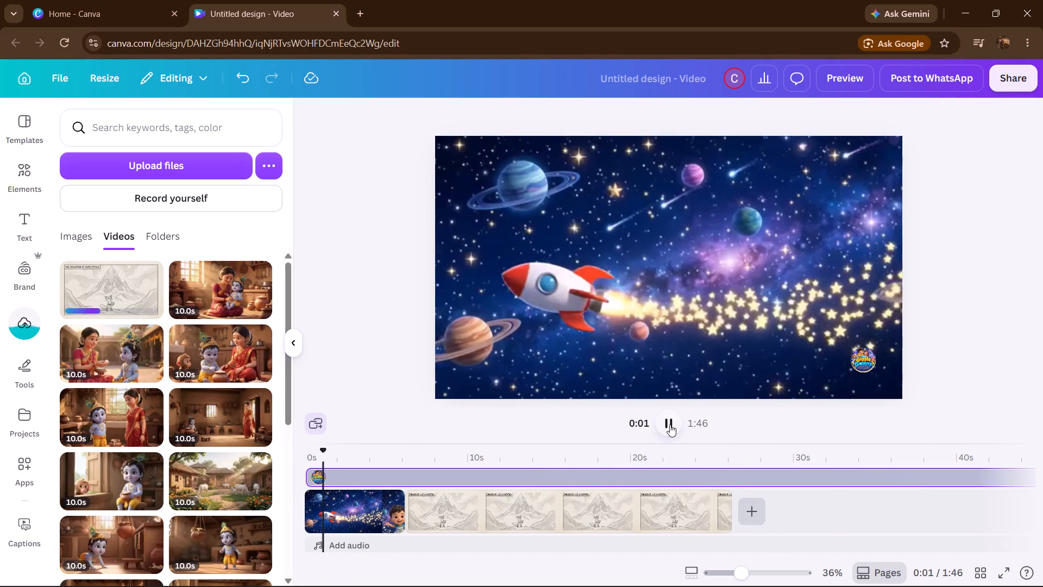
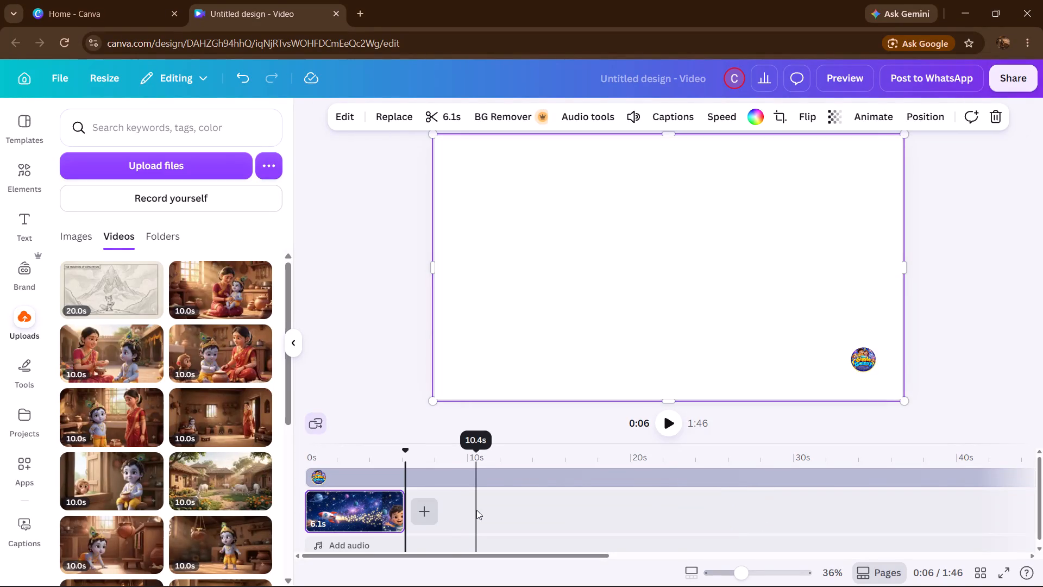
# Upload the video WhatsApp Video 2026-10-28 at 11.34.16 from Downloads and add it to the timeline after the space intro clip.
pyautogui.click(185, 173)
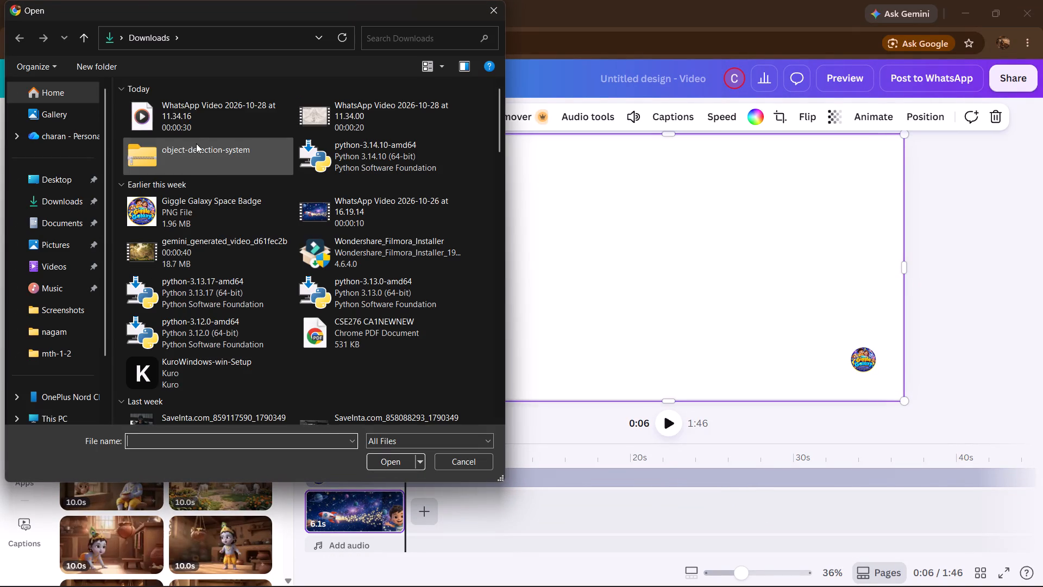
pyautogui.click(209, 117)
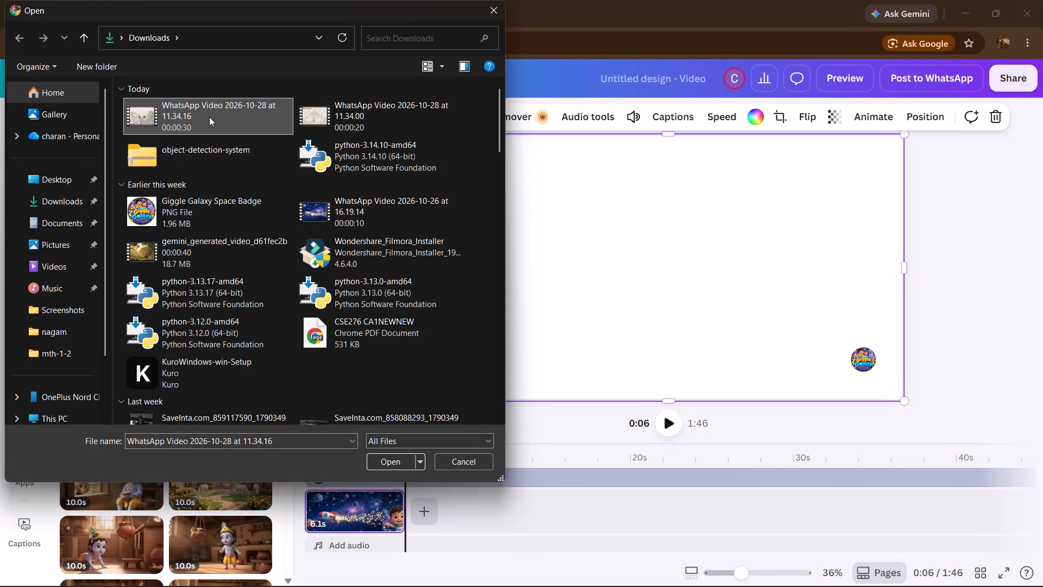
pyautogui.press('Return')
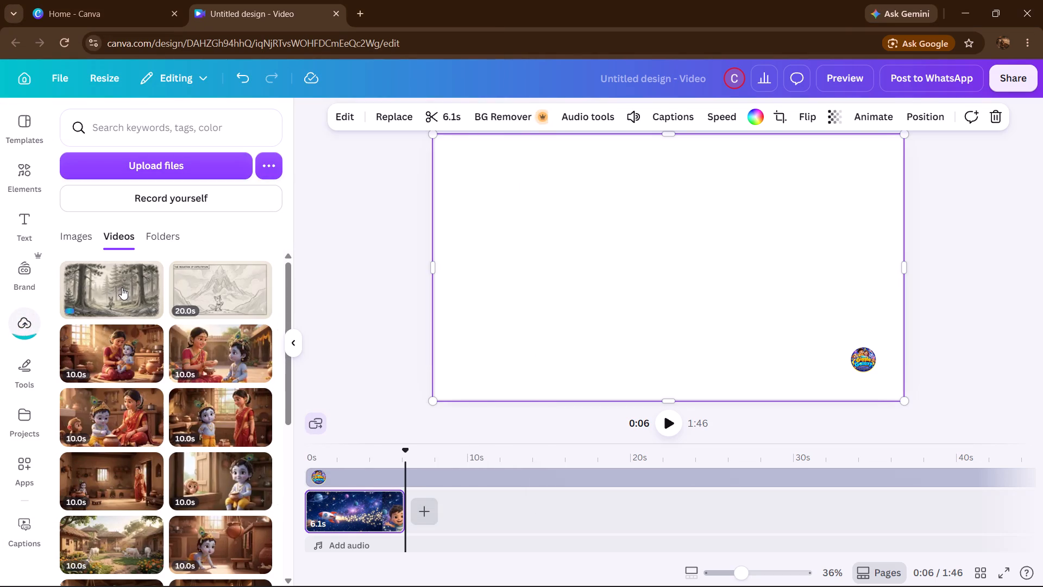
pyautogui.click(122, 288)
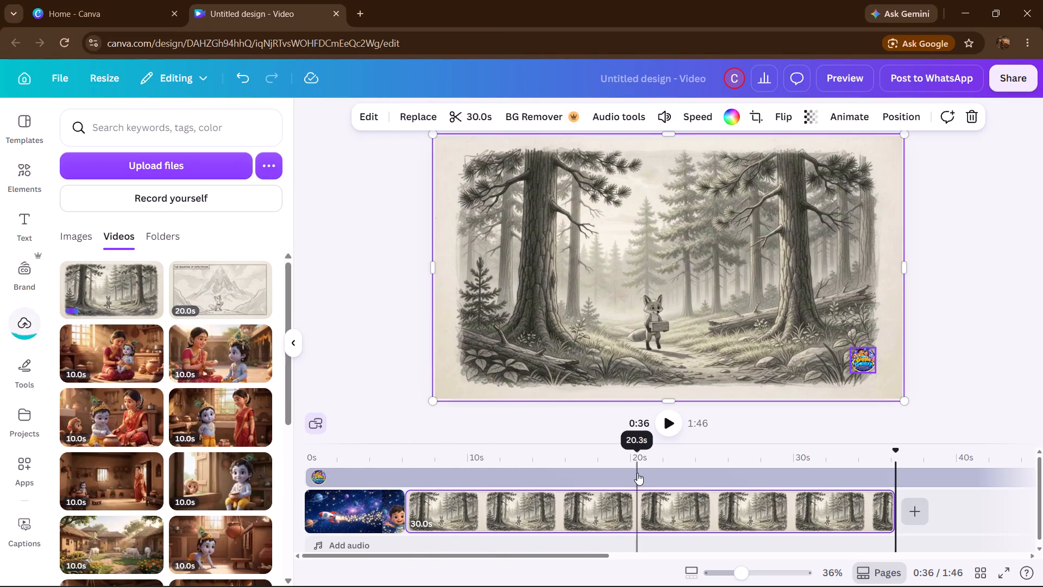
# Play the video from 0.0s to preview the space intro followed by the fox forest clip with the logo overlay.
pyautogui.moveTo(899, 452); pyautogui.dragTo(853, 465)
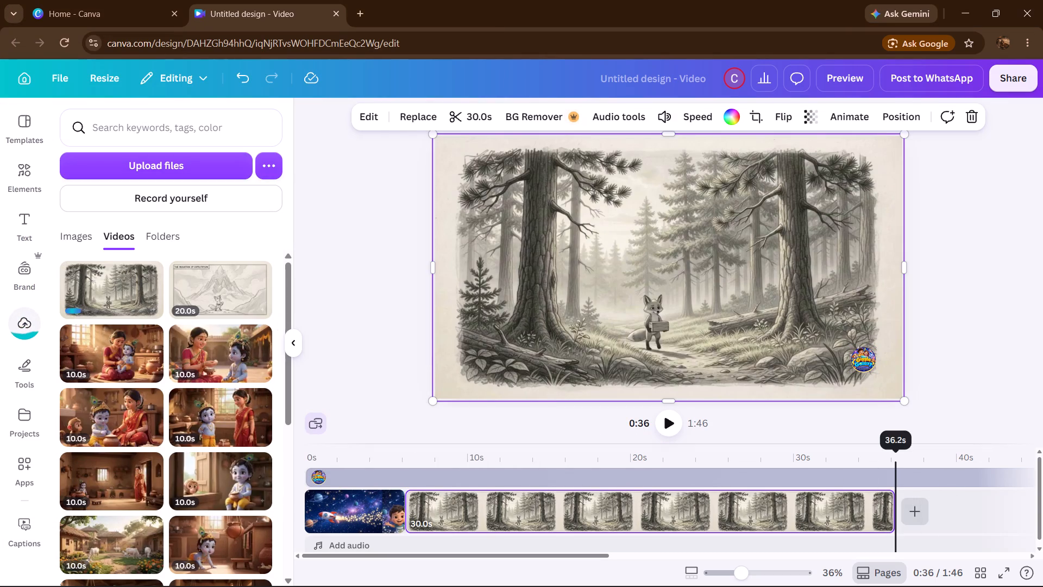
pyautogui.moveTo(853, 465); pyautogui.dragTo(221, 542)
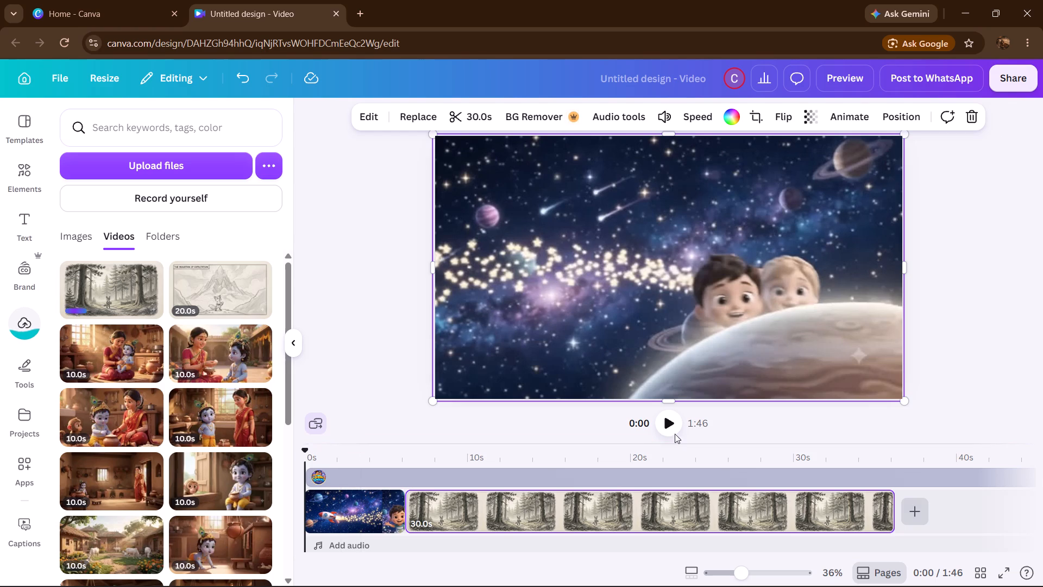
pyautogui.click(673, 428)
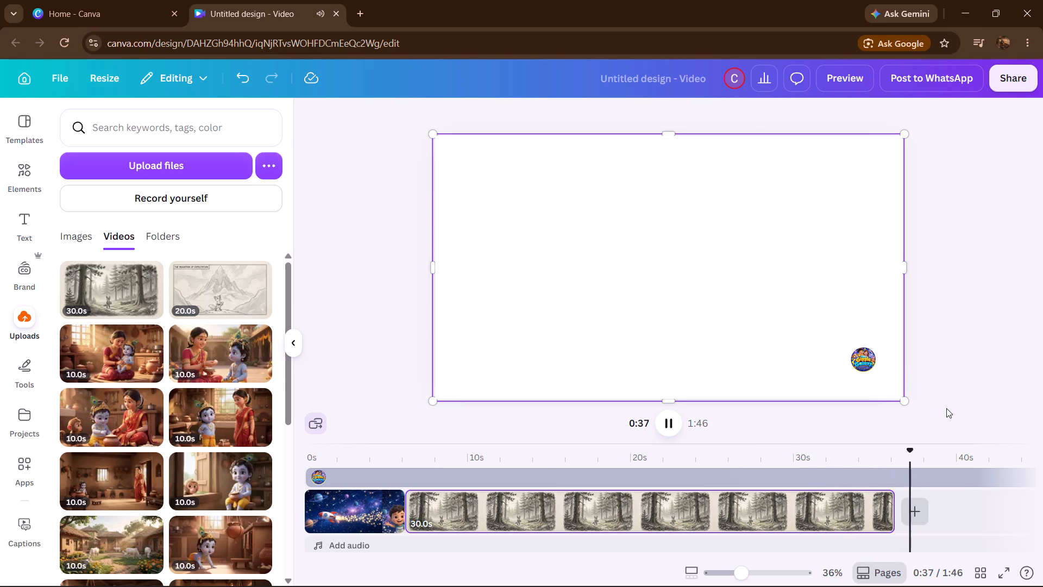
# Pause the playback past the 30-second clip and inspect the far end of the logo track on the timeline.
pyautogui.click(662, 415)
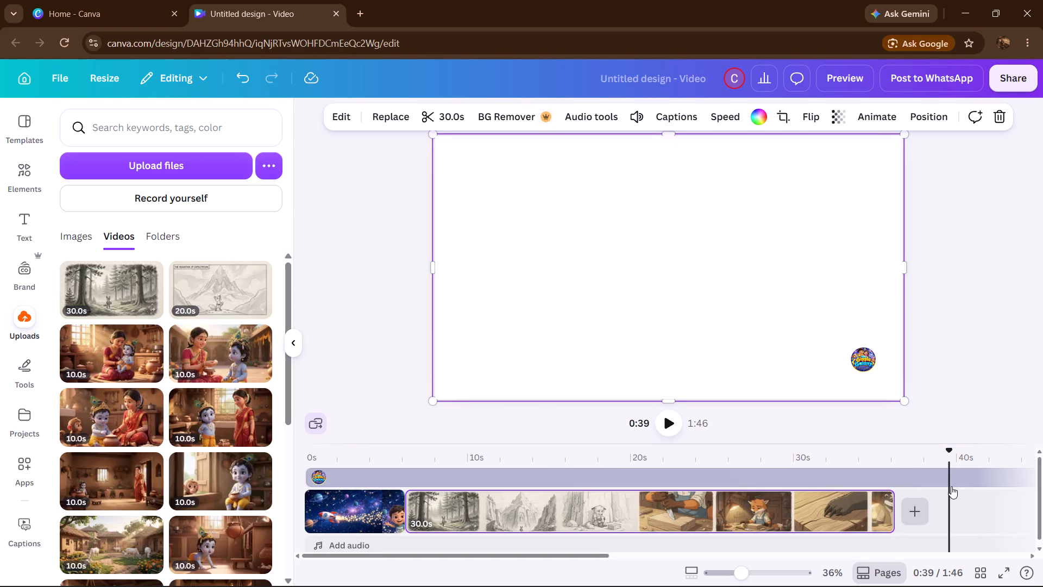
pyautogui.hscroll(-5, 902, 465)
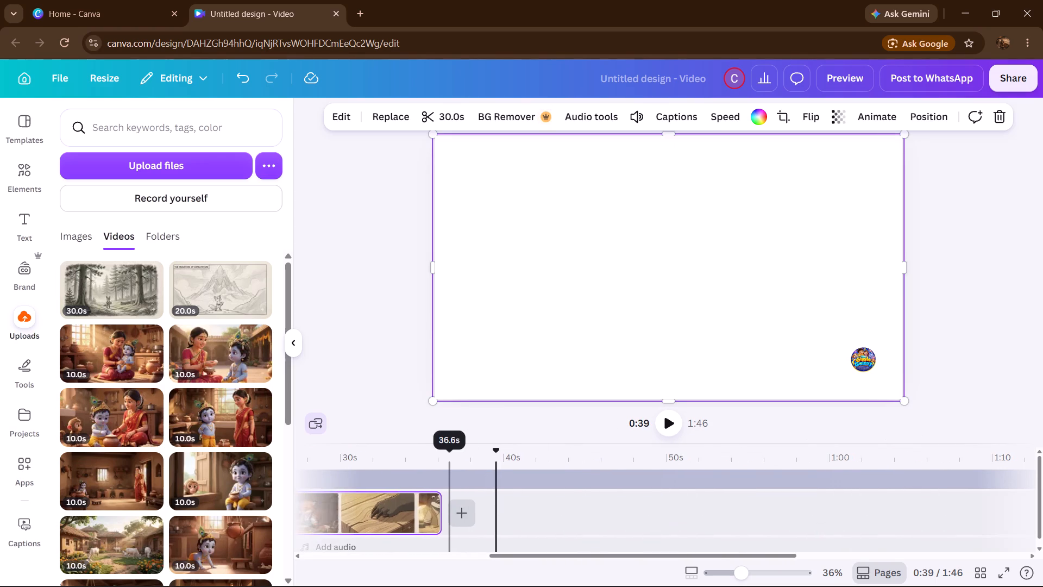
pyautogui.hscroll(-5, 902, 465)
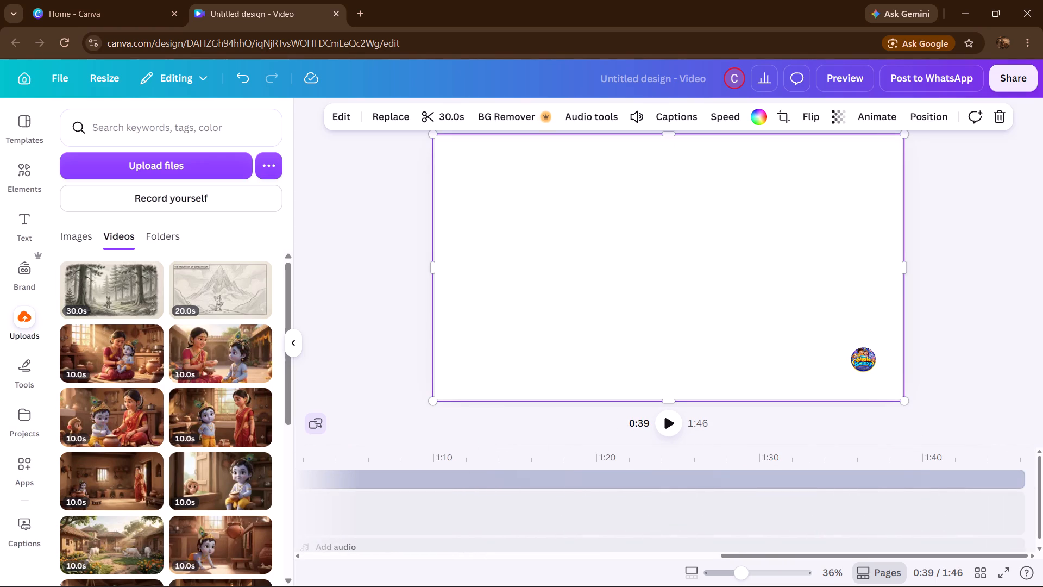
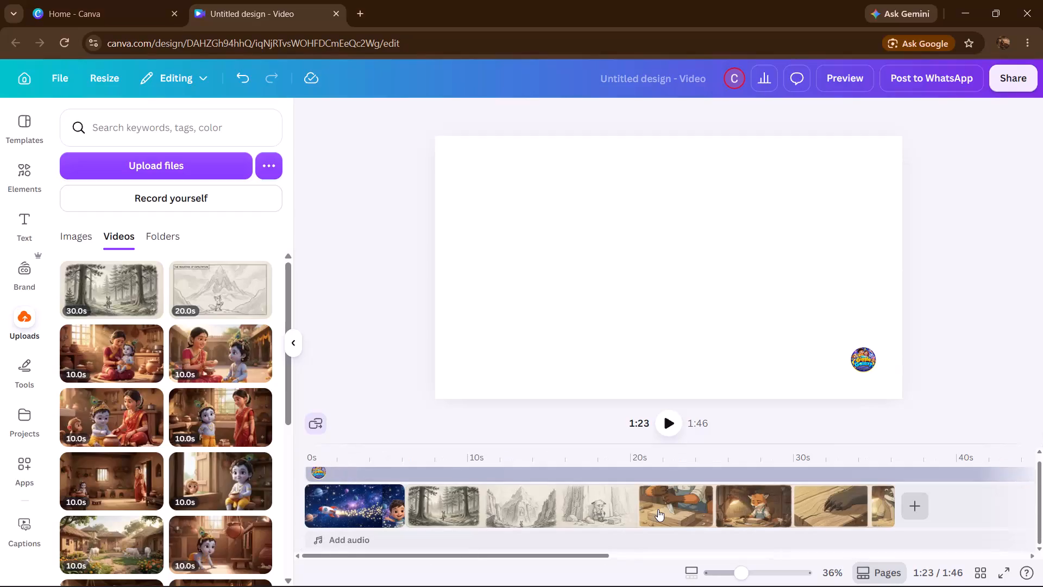
# Select the logo track at about 5 seconds on the timeline to check the logo over the space intro.
pyautogui.click(391, 476)
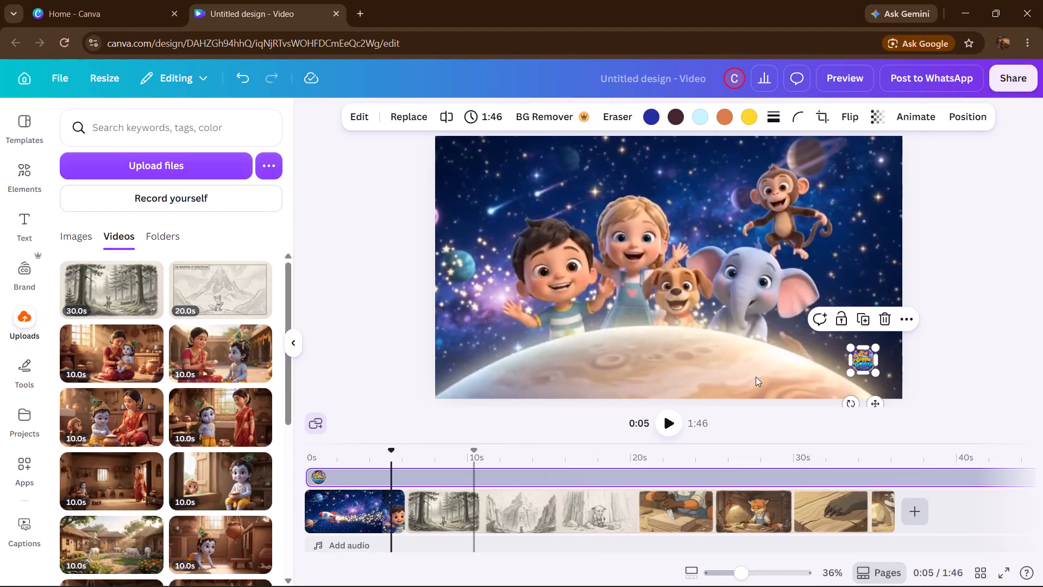
pyautogui.click(420, 363)
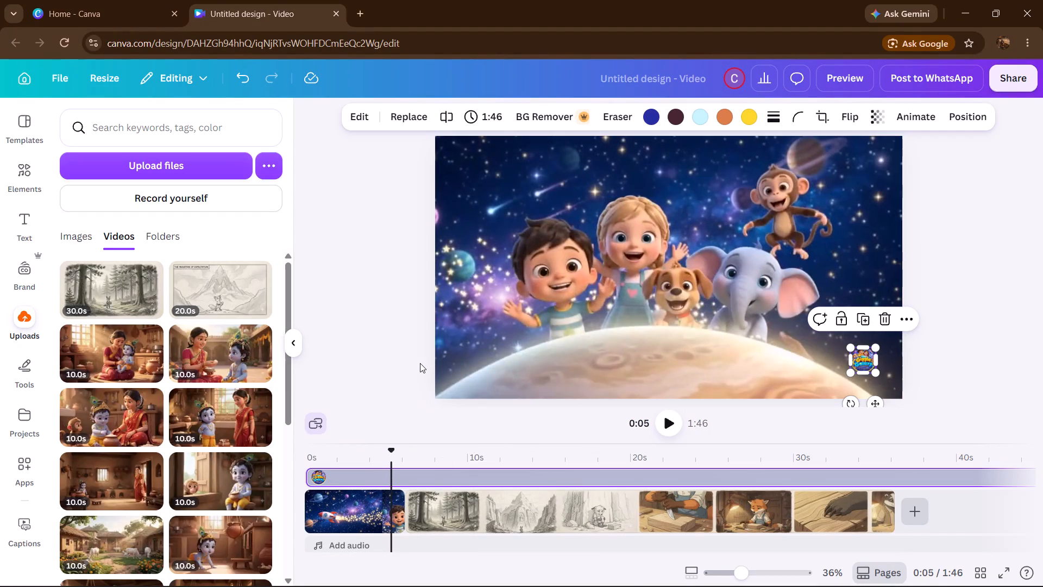
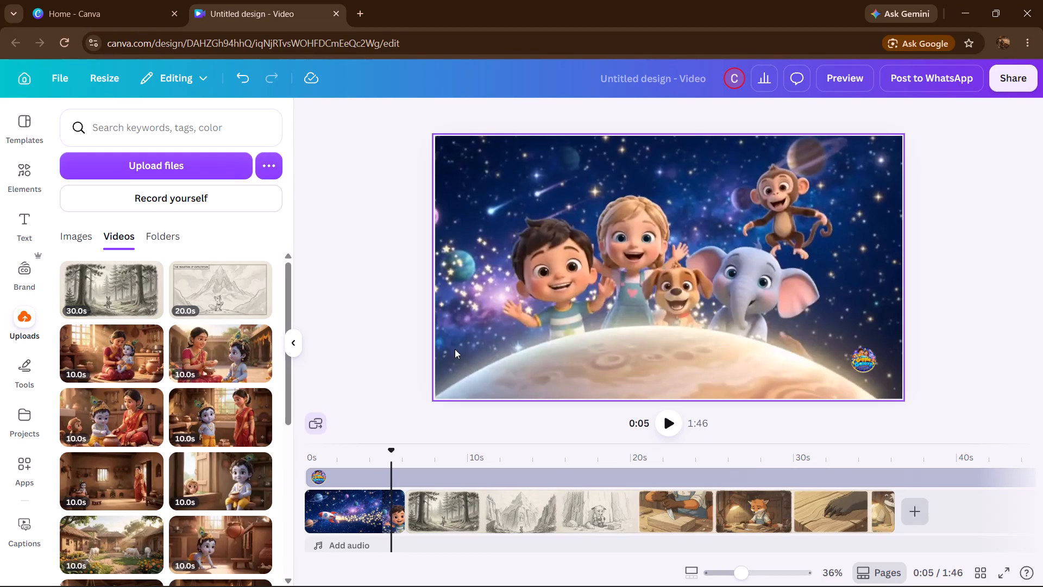
# Set the timeline so that elements do not move with clips.
pyautogui.scroll(-2, 455, 349)
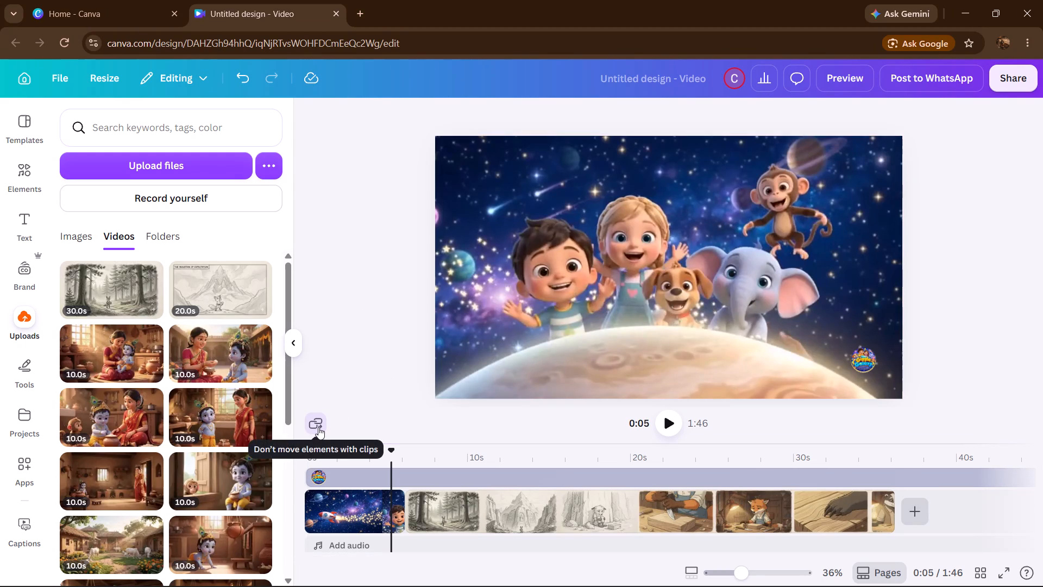
pyautogui.click(318, 427)
pyautogui.moveTo(318, 427); pyautogui.dragTo(400, 525)
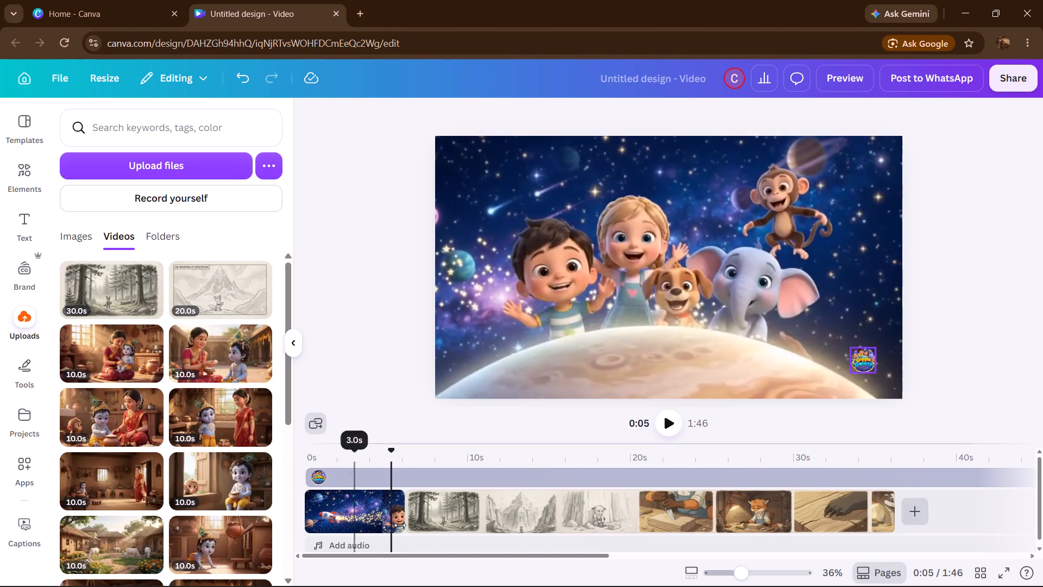
pyautogui.moveTo(400, 525); pyautogui.dragTo(393, 453)
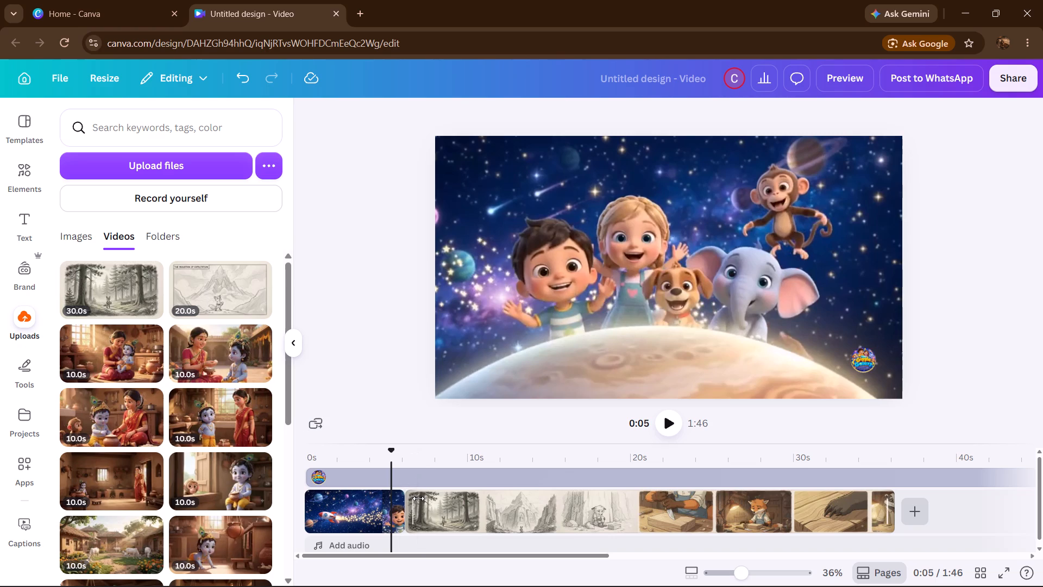
# Check the forest clip and the logo track at about 6 seconds, and return the playhead to the start.
pyautogui.click(418, 498)
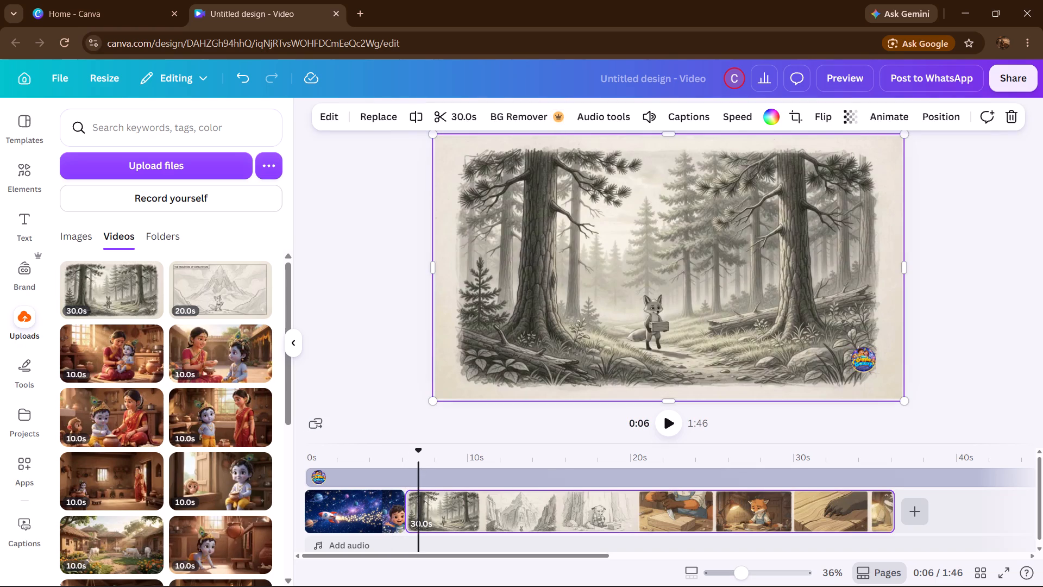
pyautogui.click(418, 473)
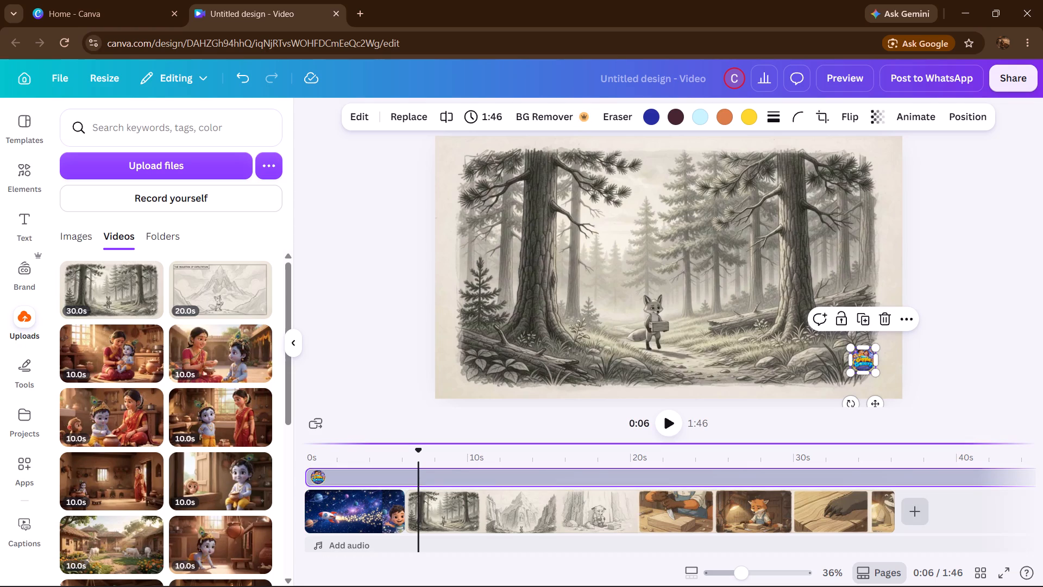
pyautogui.moveTo(418, 450); pyautogui.dragTo(280, 460)
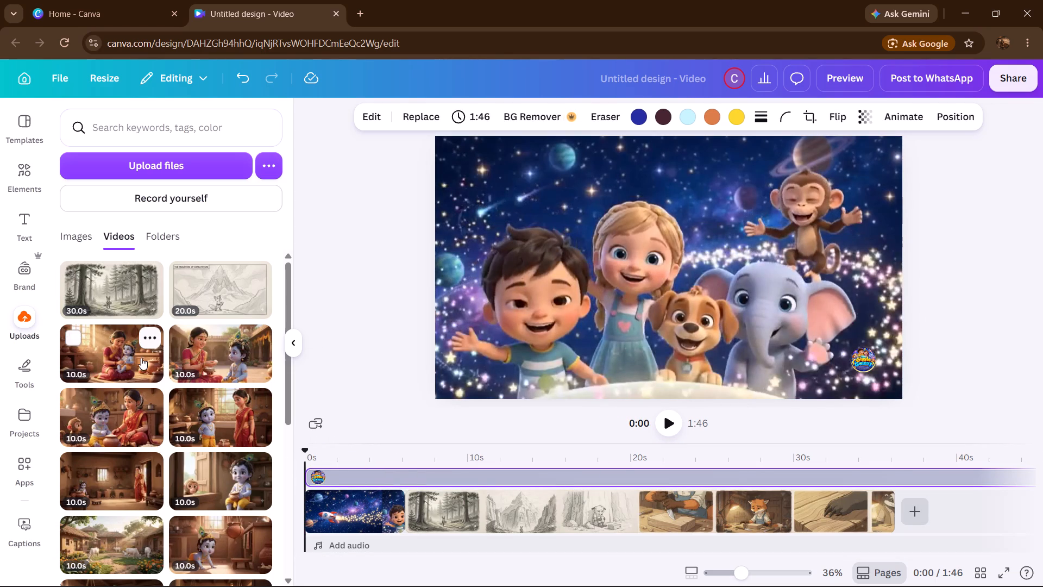
# Move the first four 10-second videos of the woman in red and the blue-skinned child from the uploads to Trash.
pyautogui.moveTo(135, 355); pyautogui.dragTo(148, 361)
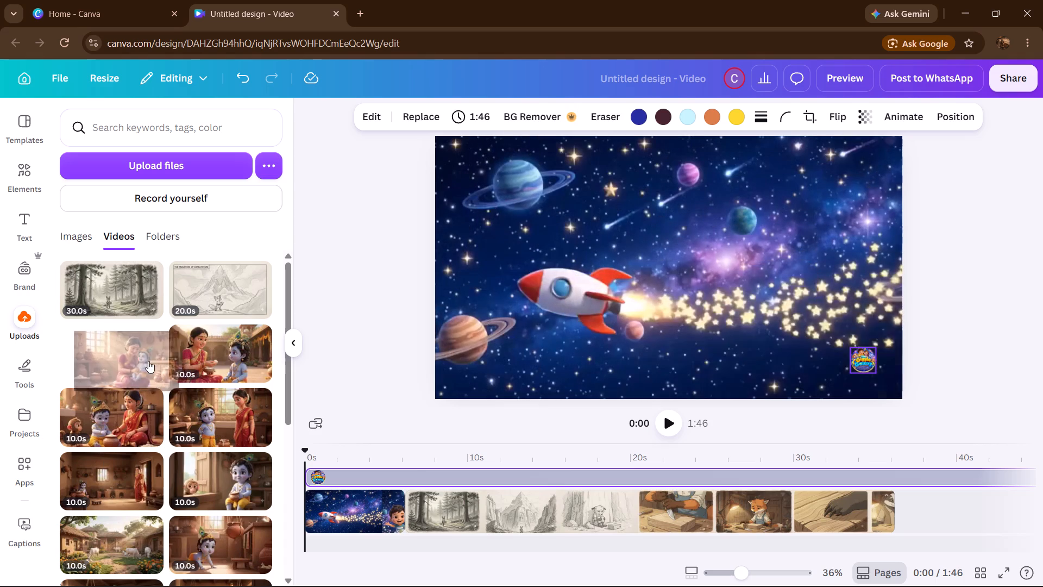
pyautogui.click(76, 336)
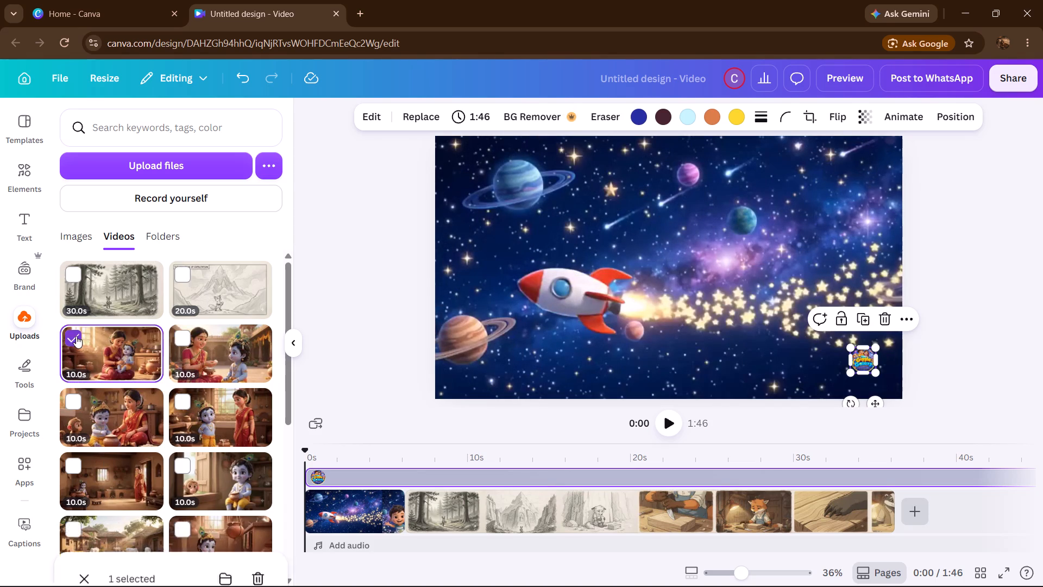
pyautogui.click(183, 341)
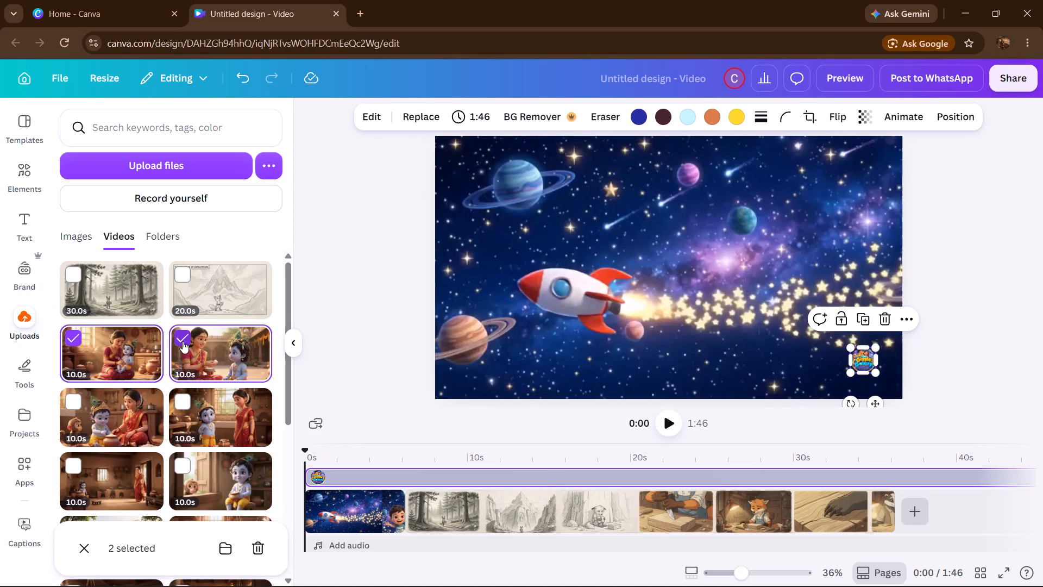
pyautogui.click(77, 397)
pyautogui.moveTo(77, 397); pyautogui.dragTo(187, 397)
pyautogui.click(187, 397)
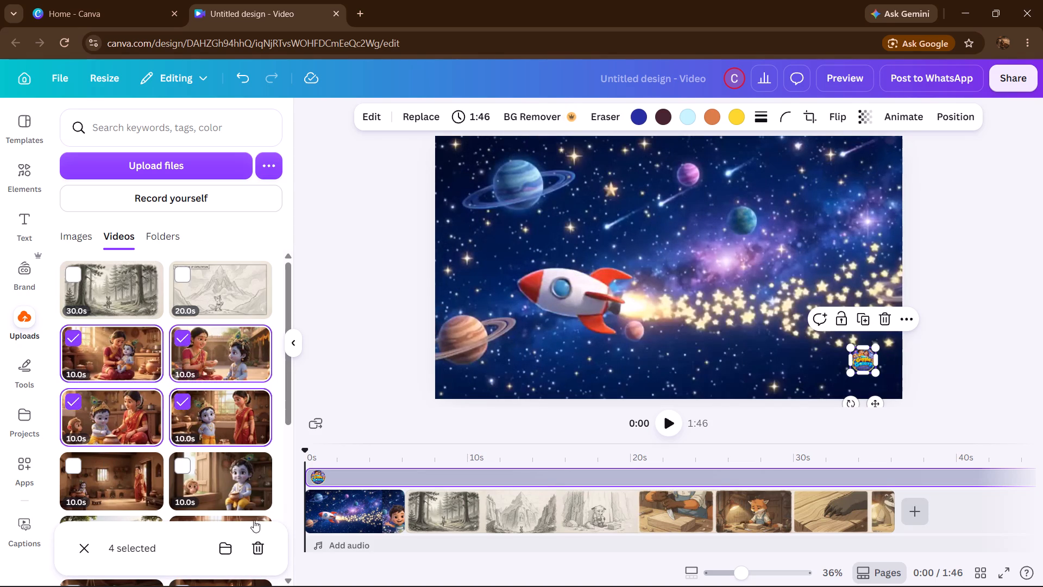
pyautogui.click(255, 557)
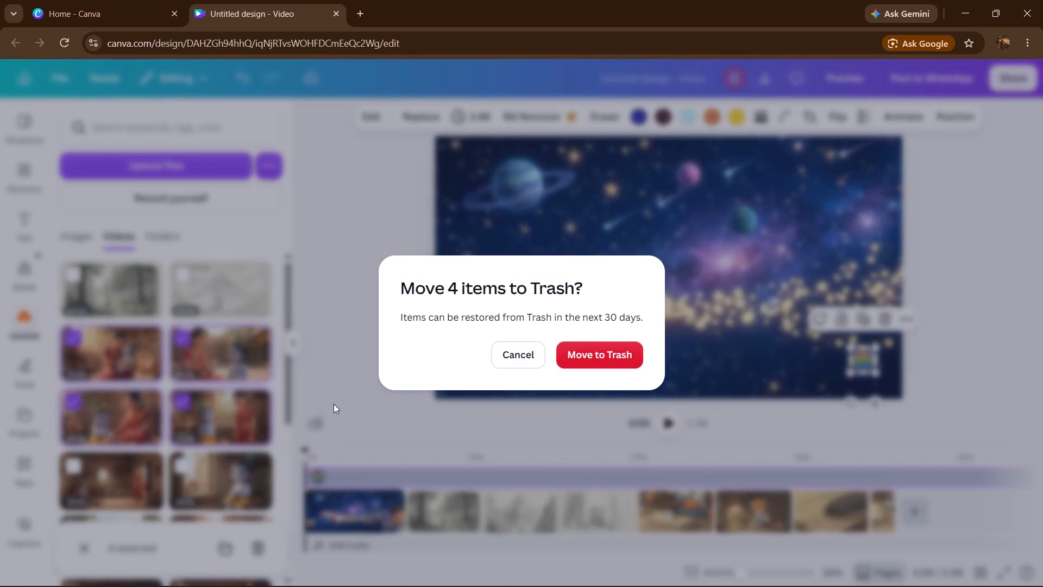
pyautogui.click(595, 354)
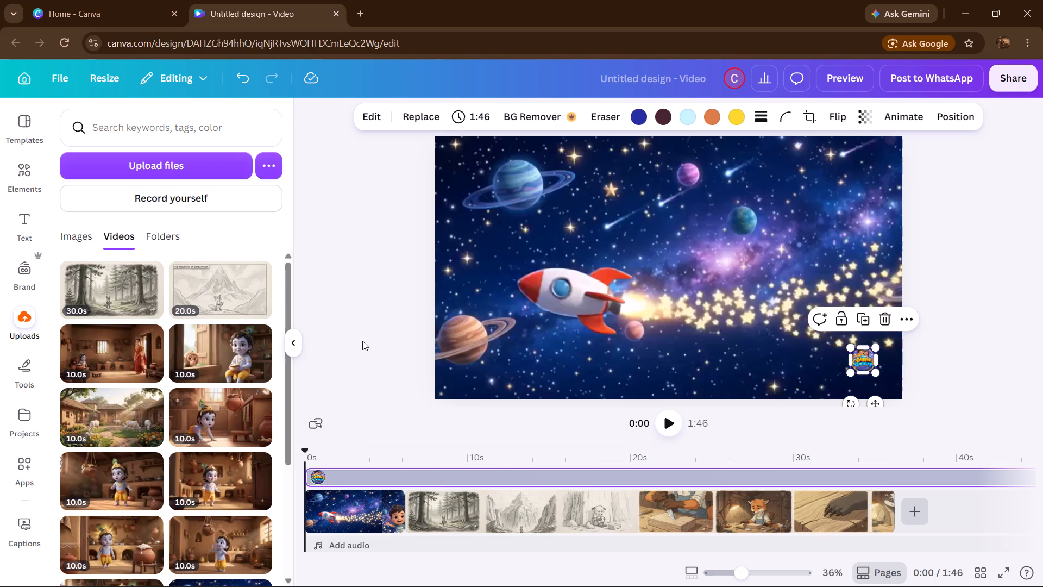
# Play the video from the start, replay it from the space intro, and pause at about 15 seconds to review the fox footage.
pyautogui.click(675, 433)
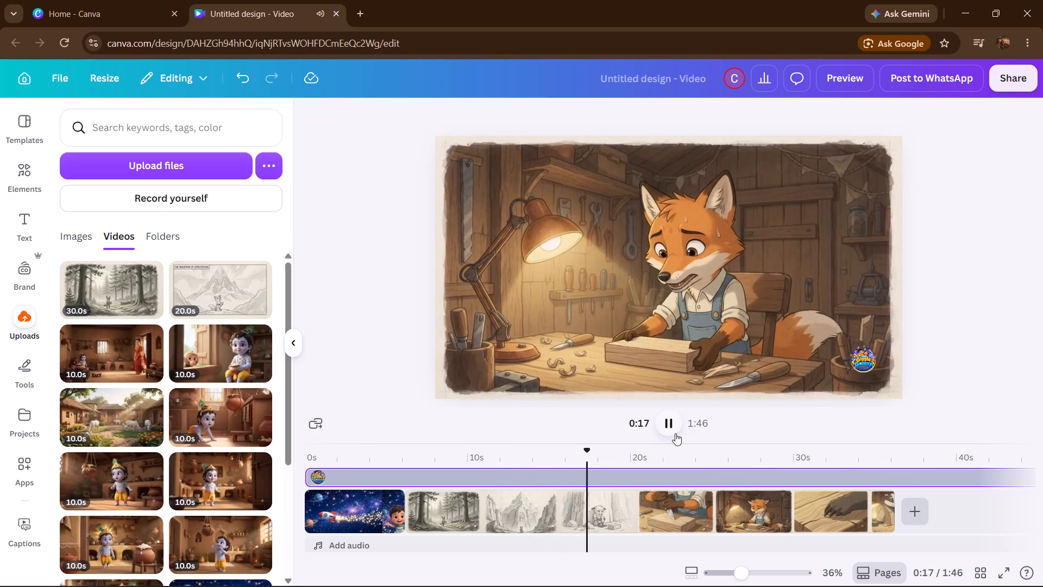
pyautogui.moveTo(610, 454); pyautogui.dragTo(568, 466)
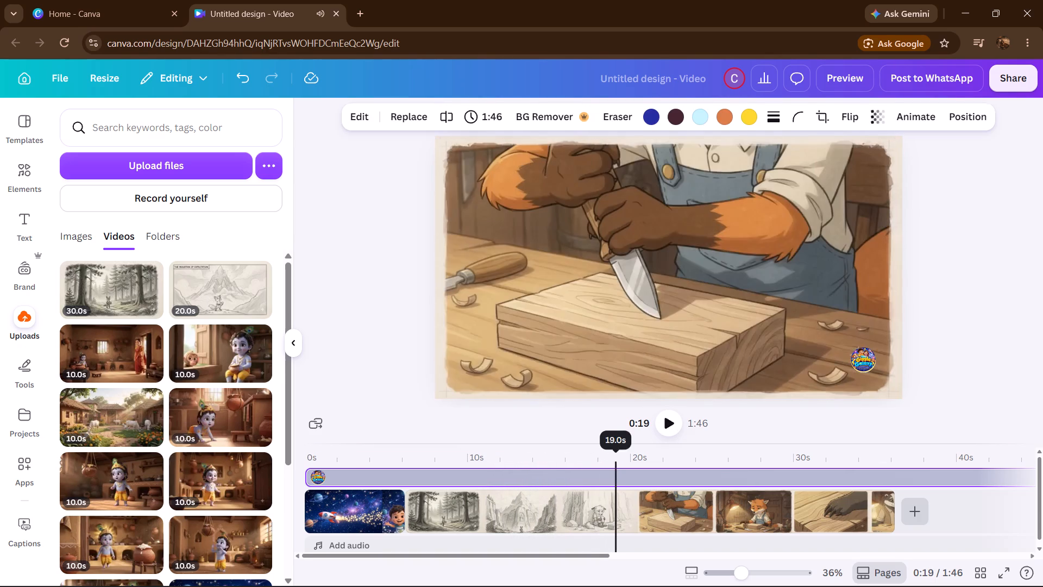
pyautogui.moveTo(568, 466); pyautogui.dragTo(350, 455)
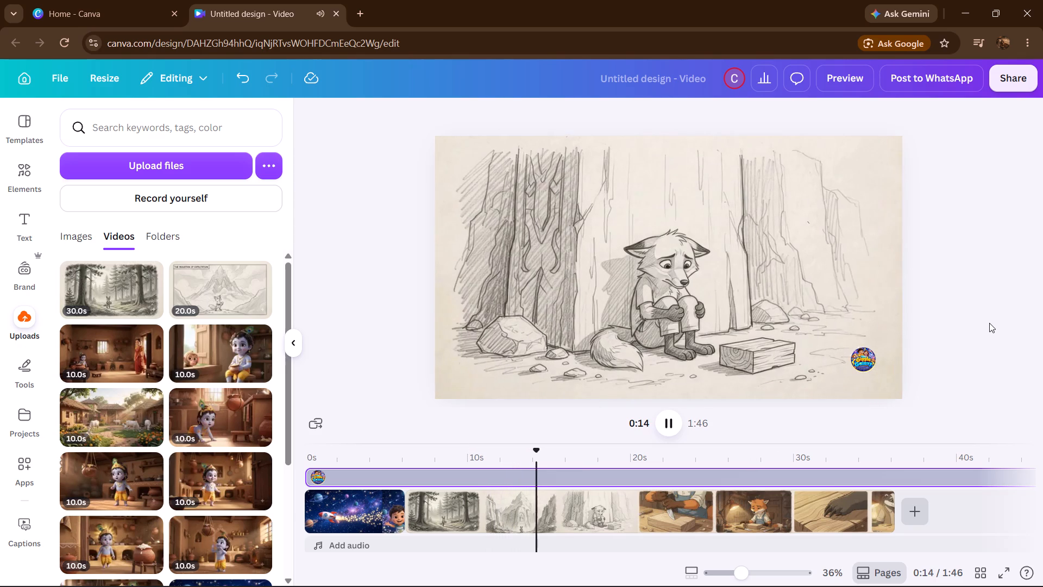
pyautogui.click(673, 426)
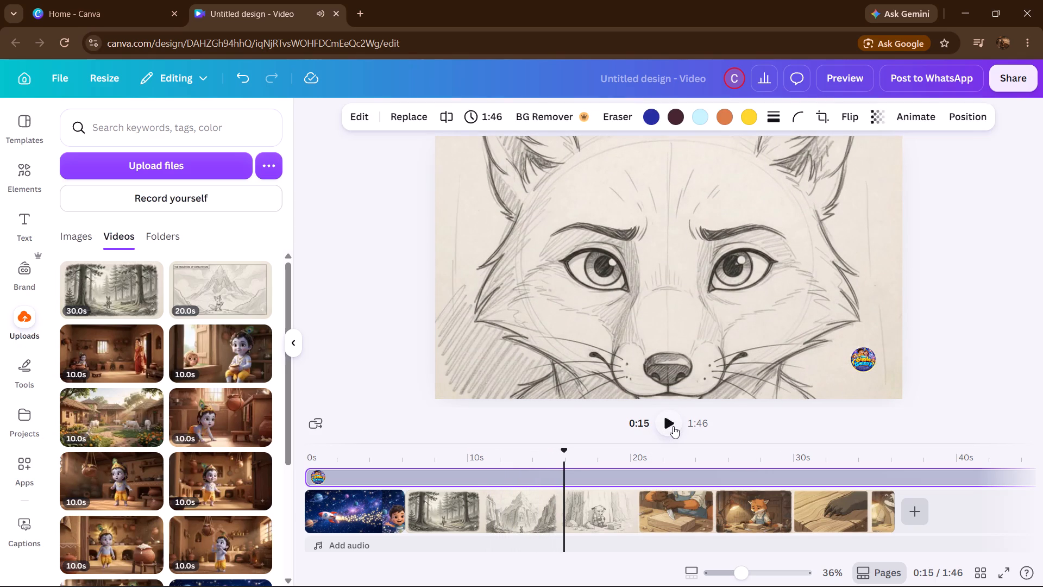
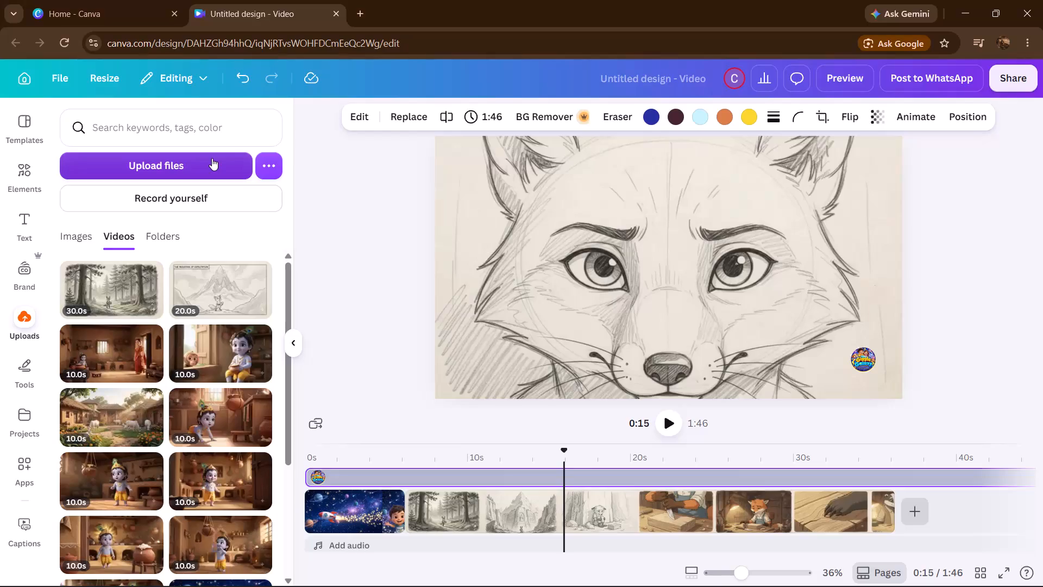
# Upload the 20-second video "WhatsApp Video 2026-10-28 at 11.34.16 (1)" from the Downloads folder.
pyautogui.click(212, 158)
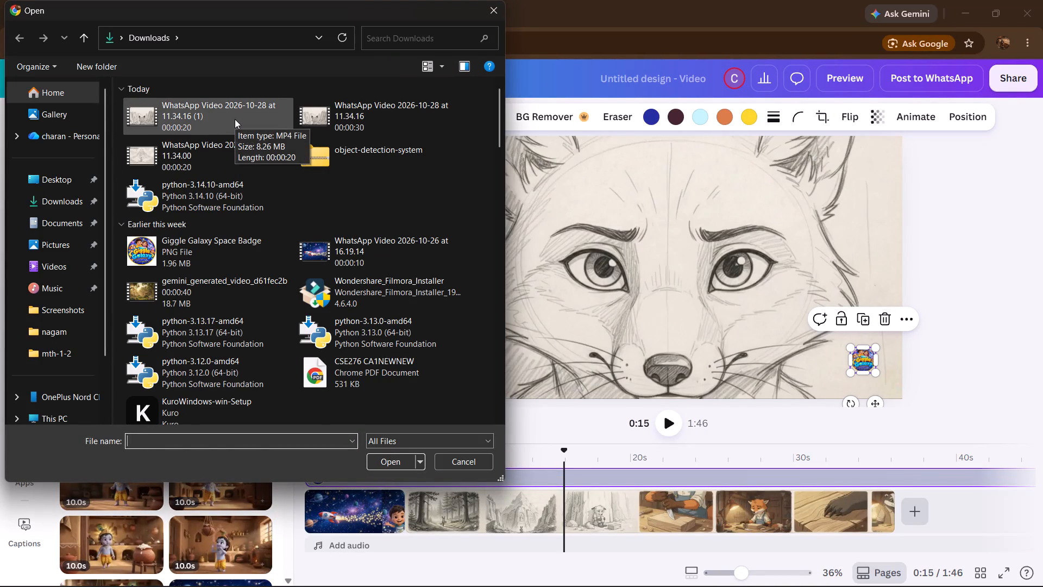
pyautogui.click(235, 119)
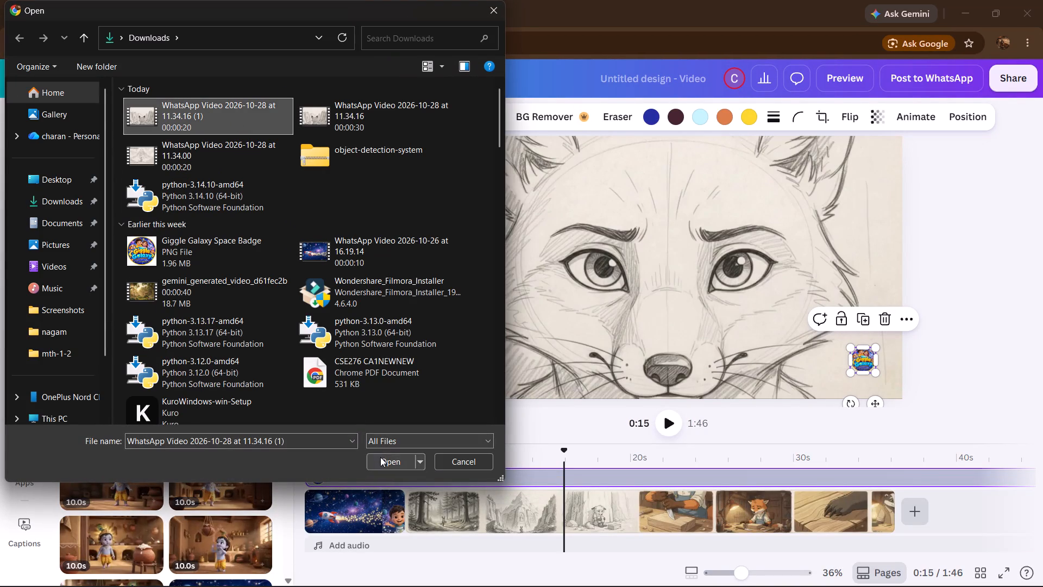
pyautogui.click(380, 457)
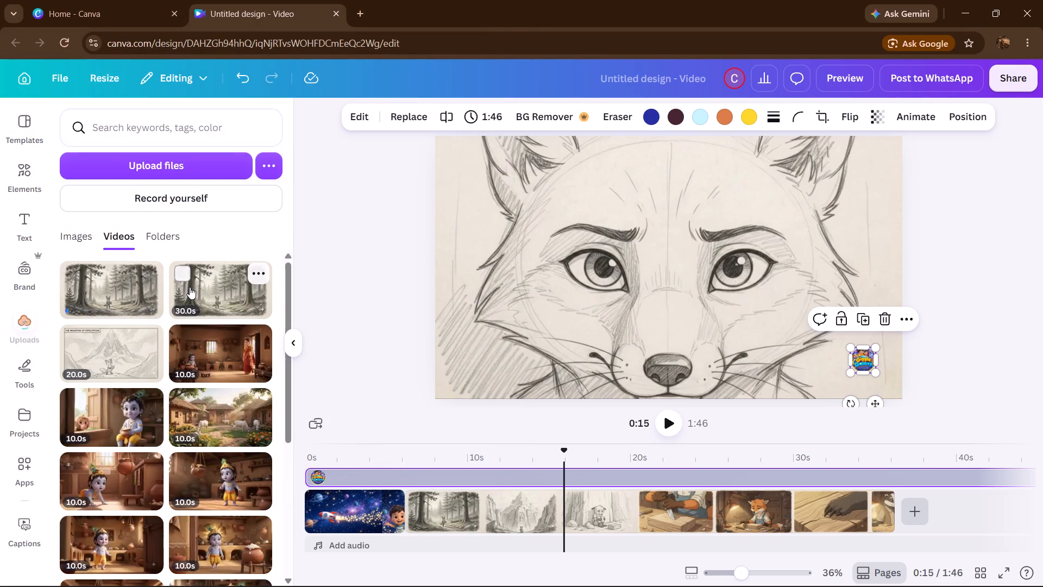
# Add the newly uploaded 20-second forest fox clip to the timeline and place it at the end, after the existing fox clips.
pyautogui.click(131, 294)
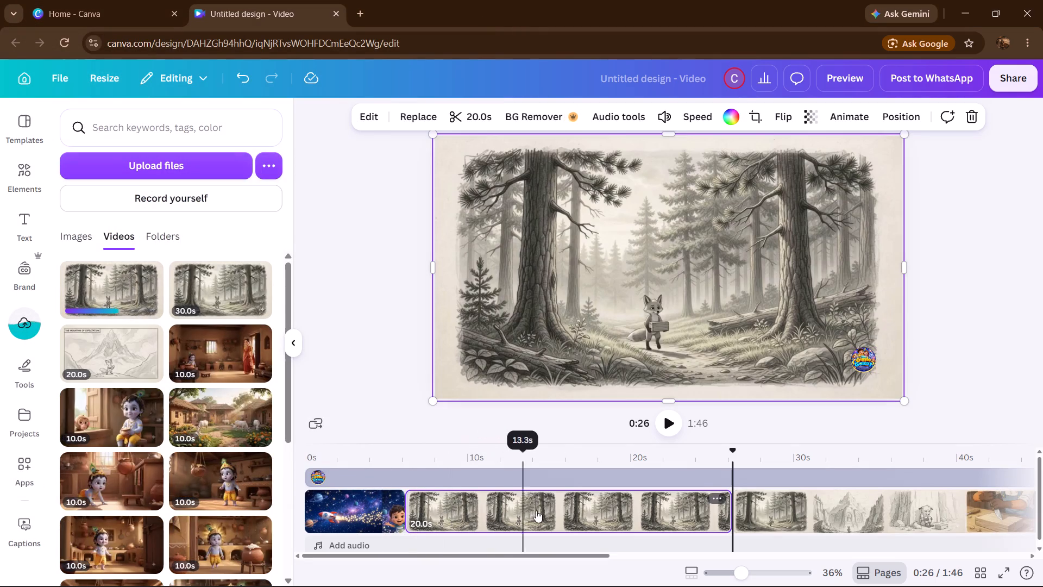
pyautogui.moveTo(550, 503); pyautogui.dragTo(903, 484)
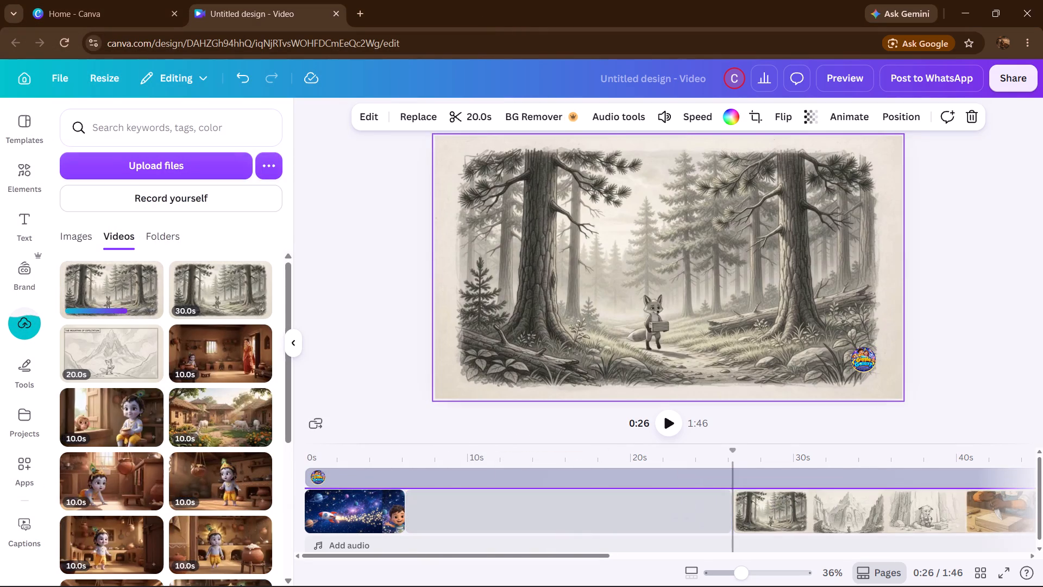
pyautogui.moveTo(903, 484); pyautogui.dragTo(934, 486)
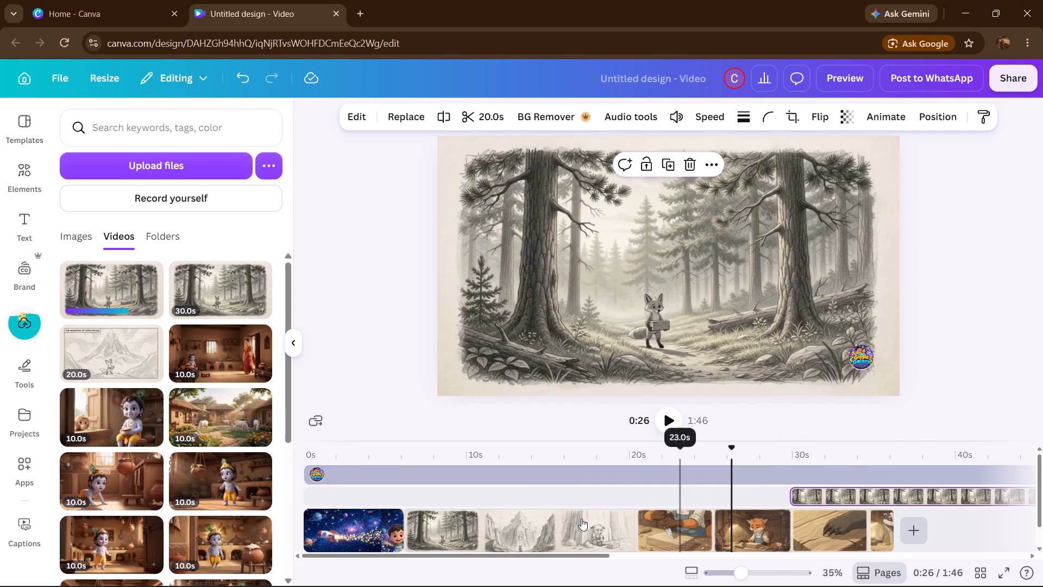
pyautogui.moveTo(834, 498); pyautogui.dragTo(925, 514)
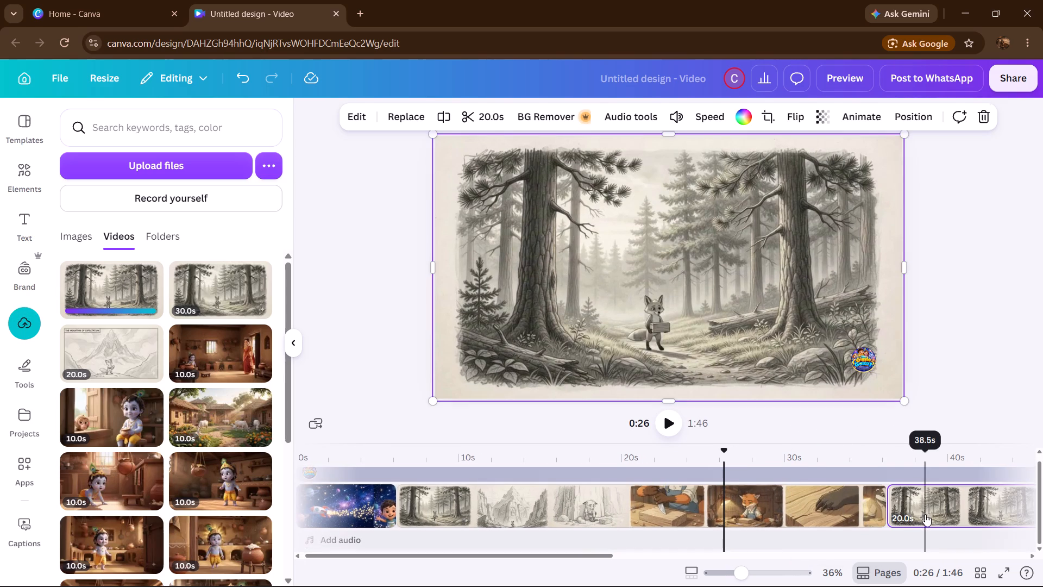
# Play the video from about 24 seconds to review the fox workshop scenes in the 30-second clip.
pyautogui.scroll(-1, 809, 508)
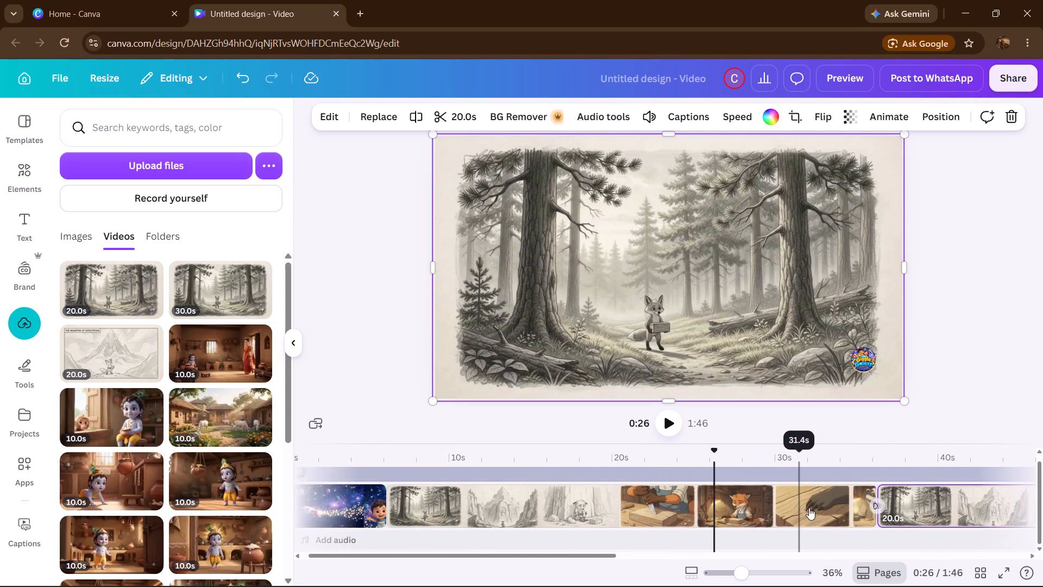
pyautogui.scroll(-1, 809, 508)
pyautogui.click(699, 512)
pyautogui.doubleClick(699, 512)
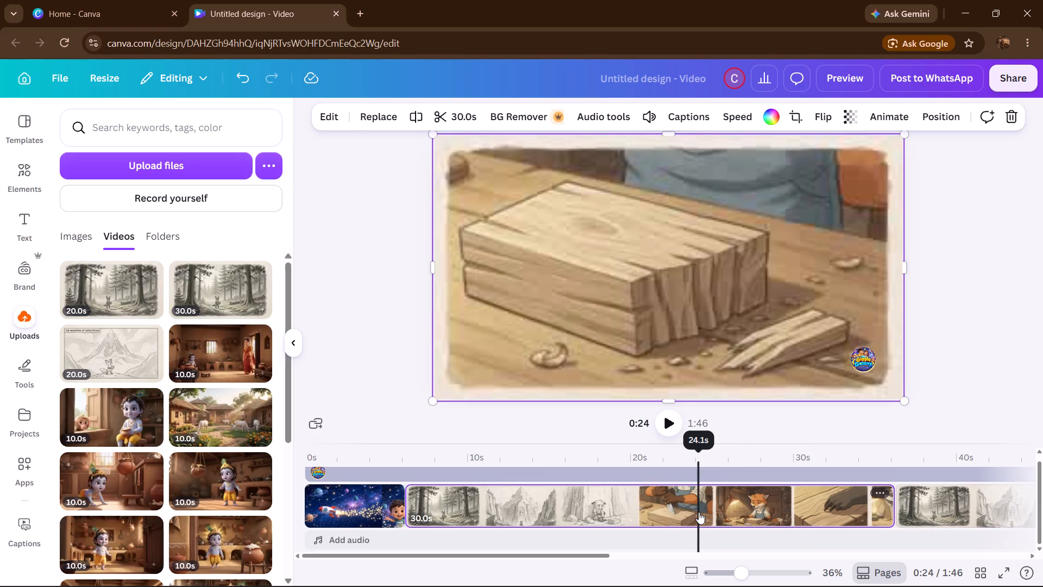
pyautogui.click(664, 419)
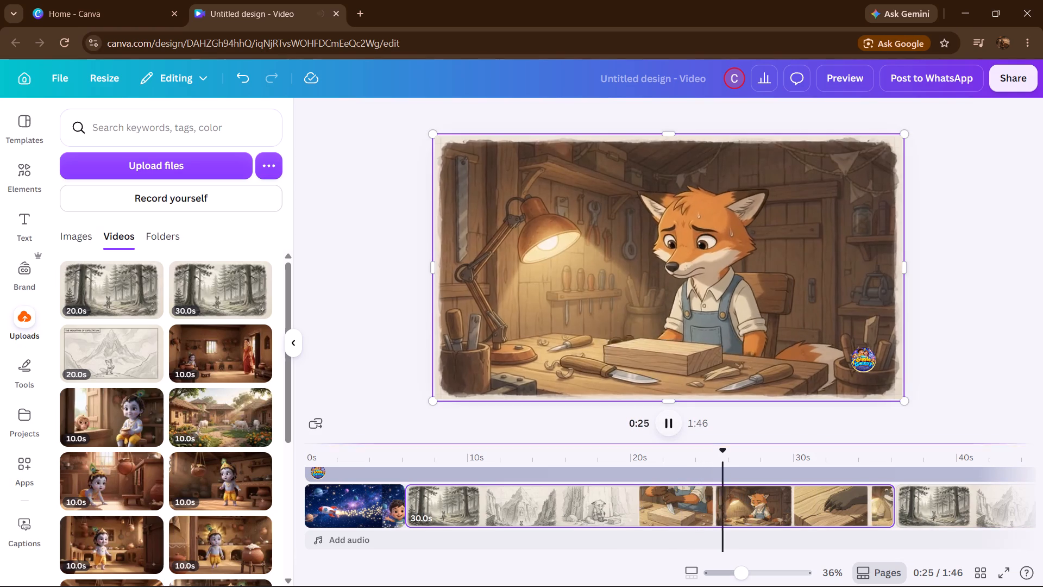
# Review the last 20-second clip from about 41 seconds, pause at 47 seconds, and move the playhead back to about 46 seconds.
pyautogui.hscroll(-4, 742, 483)
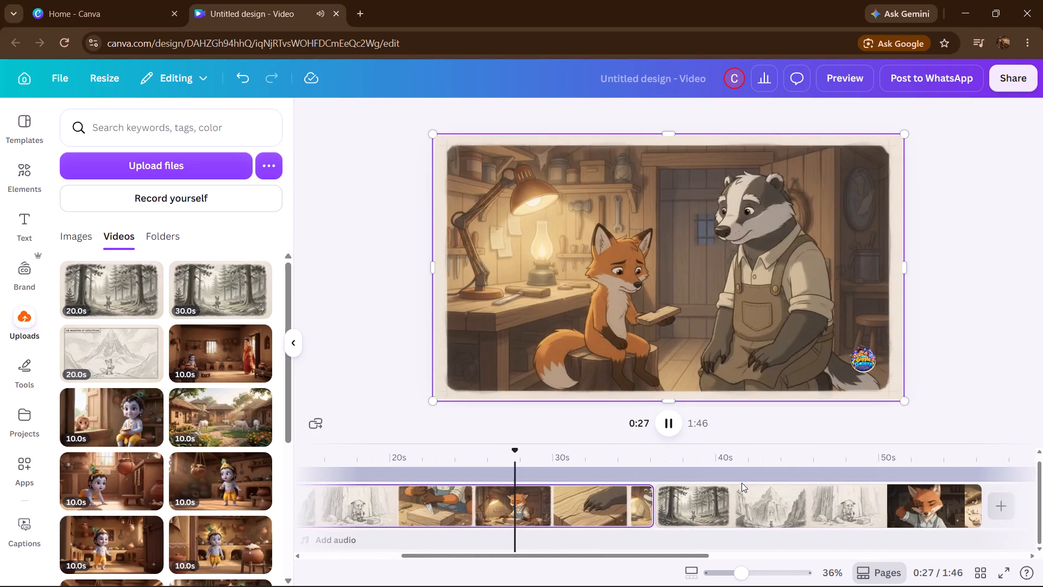
pyautogui.hscroll(-1, 742, 483)
pyautogui.click(704, 513)
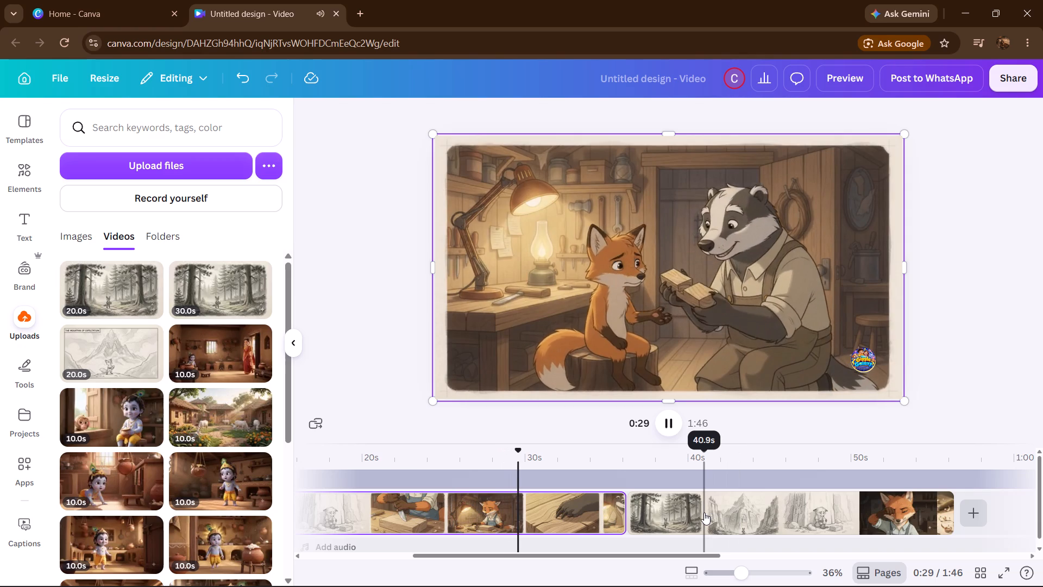
pyautogui.click(668, 432)
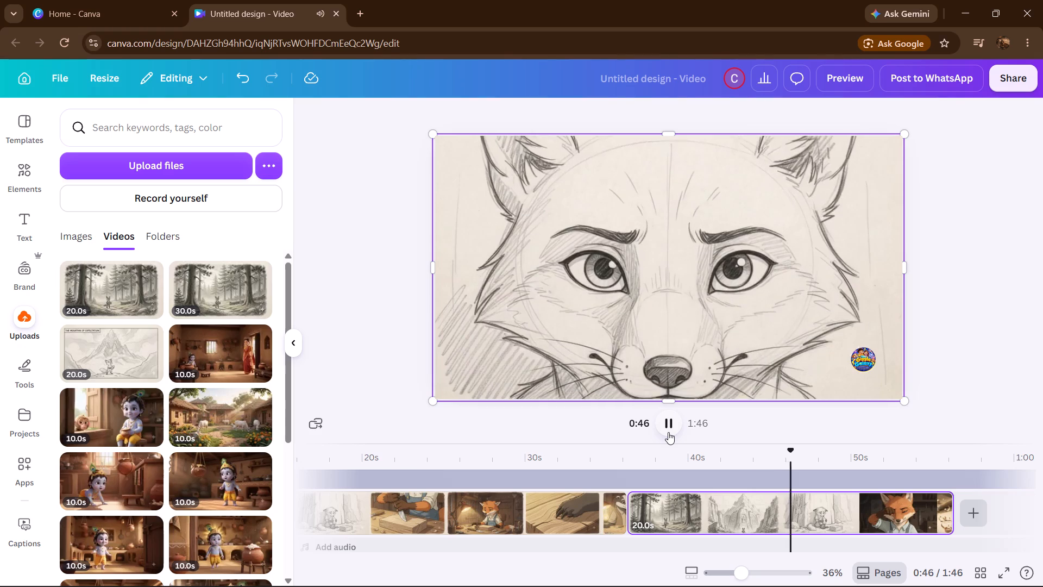
pyautogui.click(668, 432)
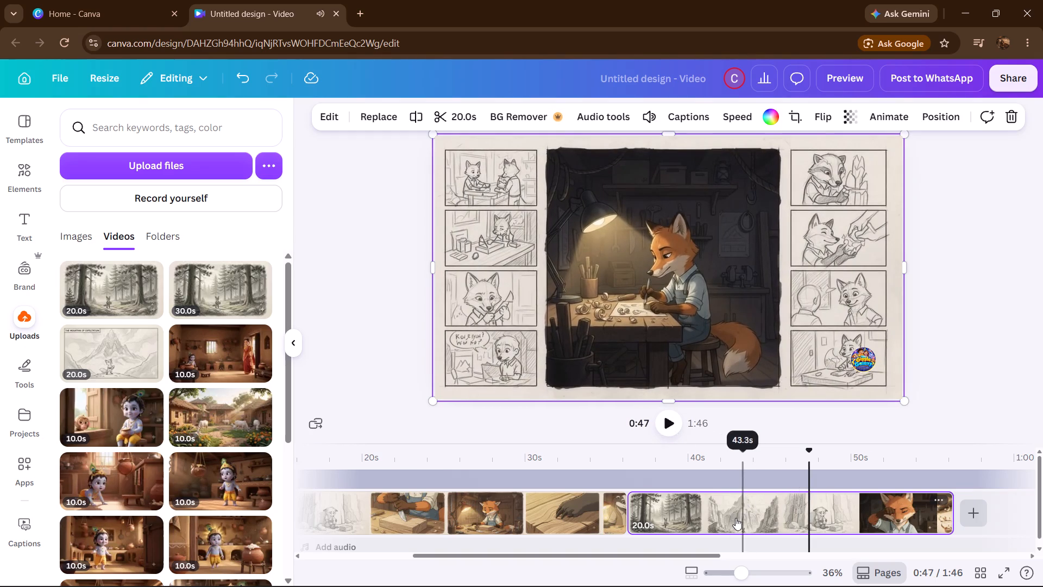
pyautogui.moveTo(735, 519); pyautogui.dragTo(744, 519)
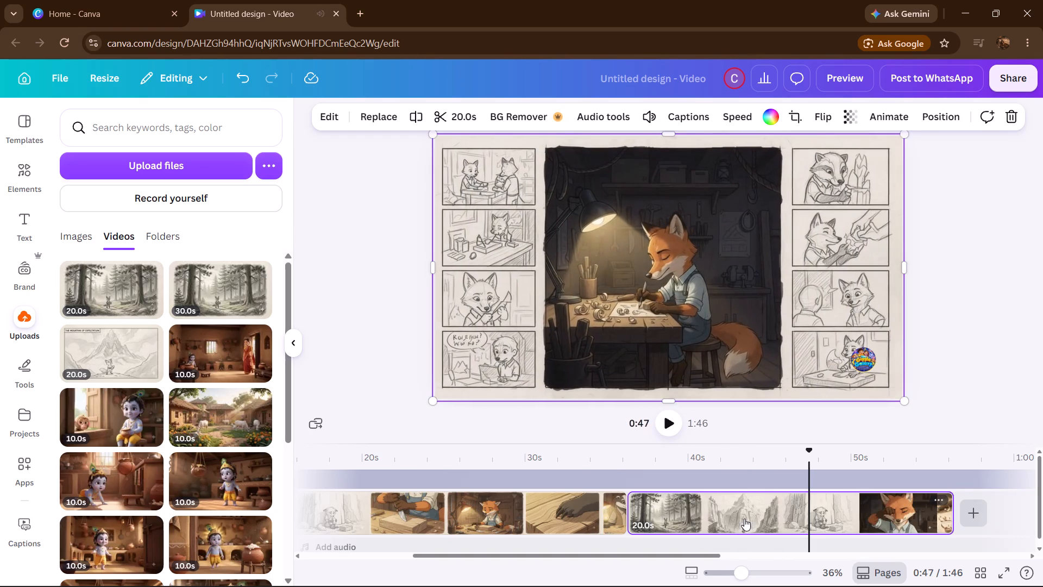
pyautogui.moveTo(806, 452); pyautogui.dragTo(804, 454)
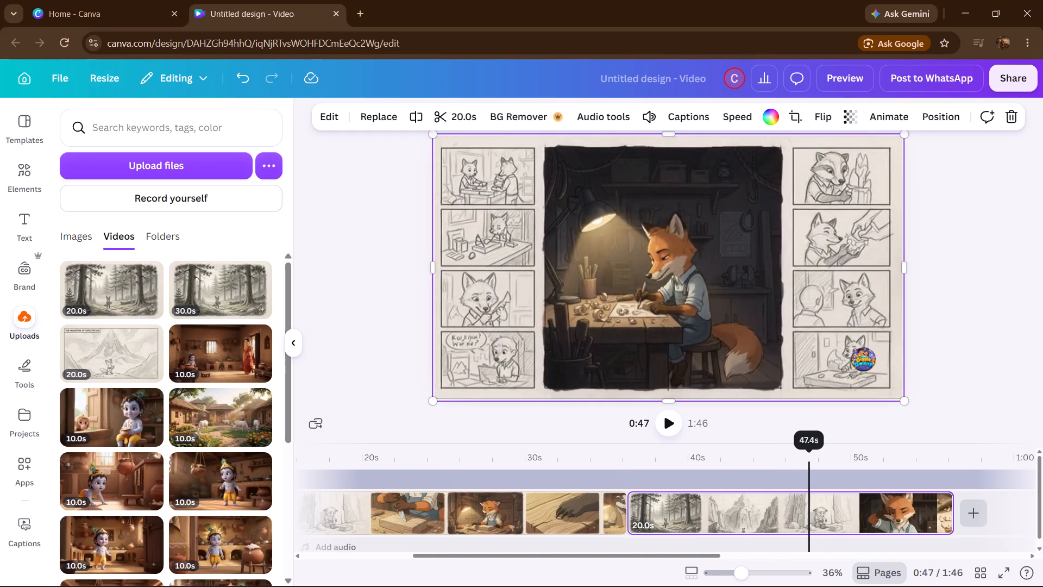
pyautogui.moveTo(804, 454); pyautogui.dragTo(795, 457)
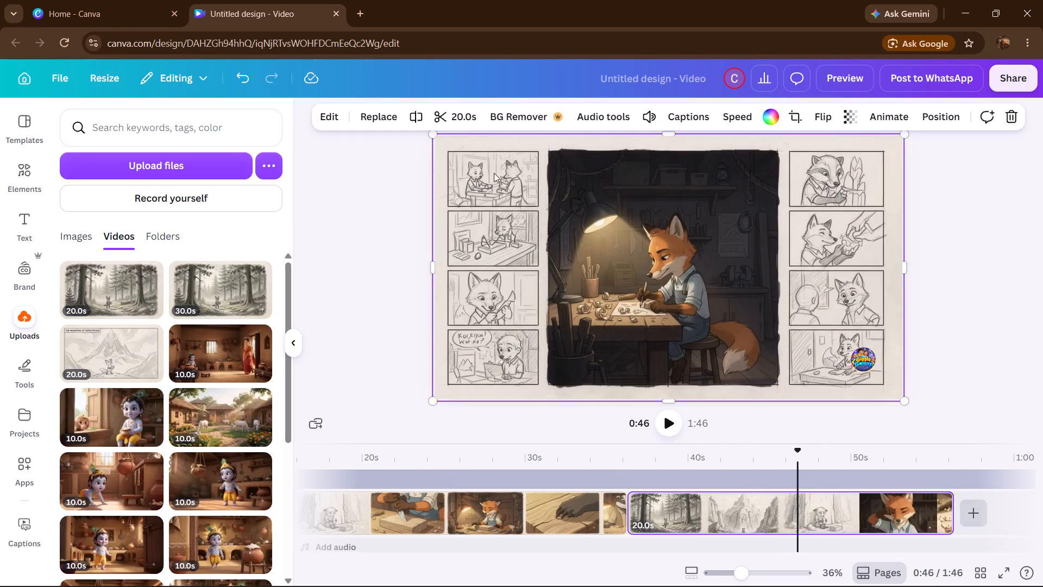
# Trim the beginning of the last 20-second clip to shorten it to 15.2 seconds, checking the canyon footage at the new start.
pyautogui.click(441, 107)
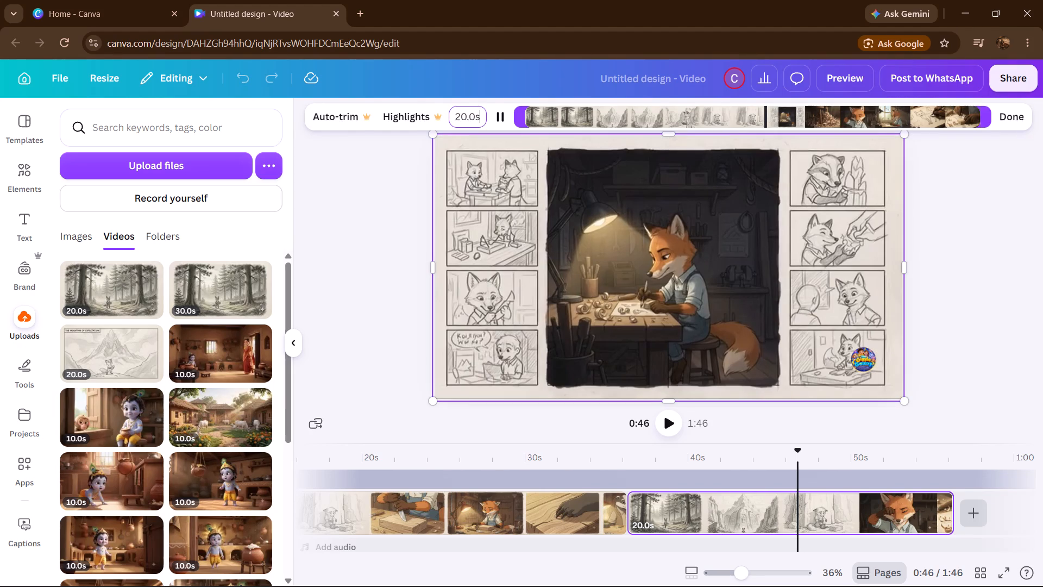
pyautogui.moveTo(524, 114); pyautogui.dragTo(585, 118)
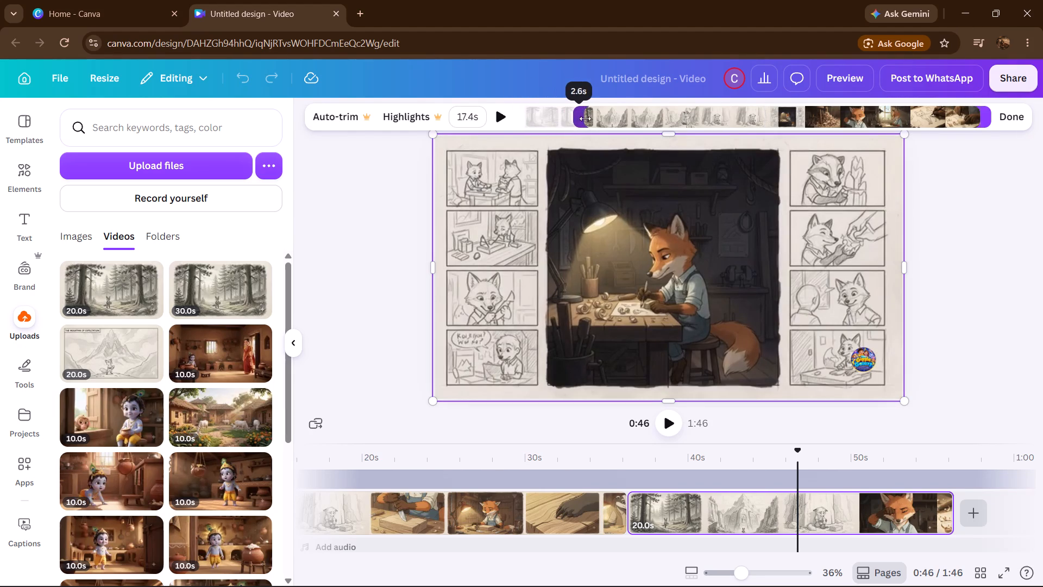
pyautogui.moveTo(585, 118); pyautogui.dragTo(630, 121)
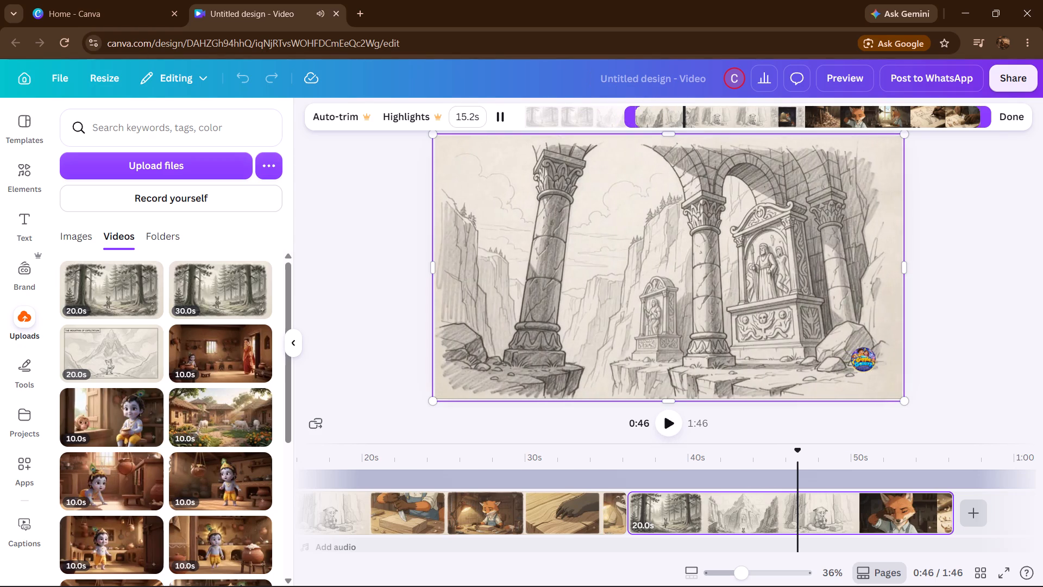
pyautogui.moveTo(636, 122); pyautogui.dragTo(636, 121)
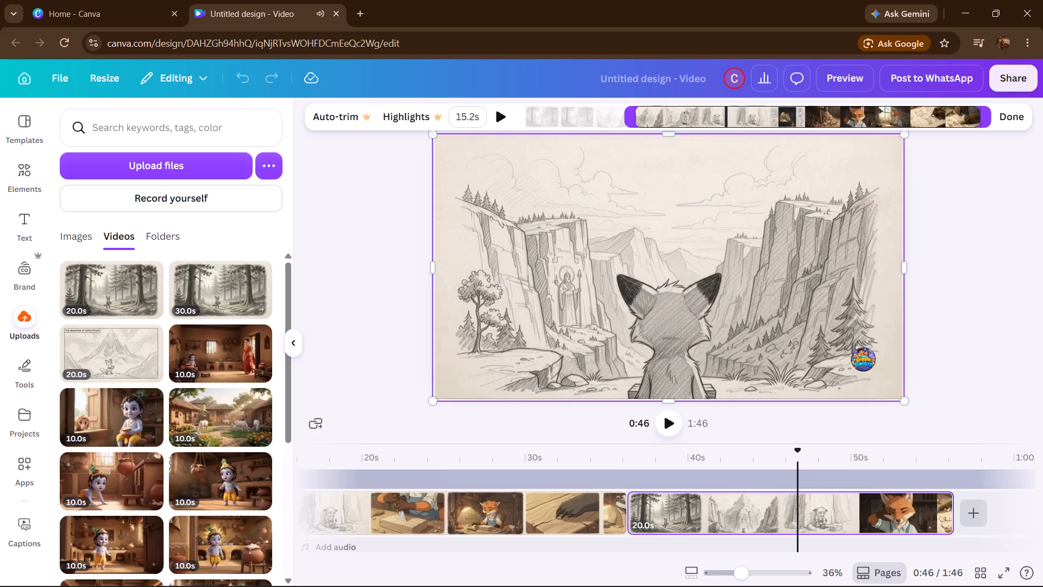
pyautogui.moveTo(636, 121); pyautogui.dragTo(720, 110)
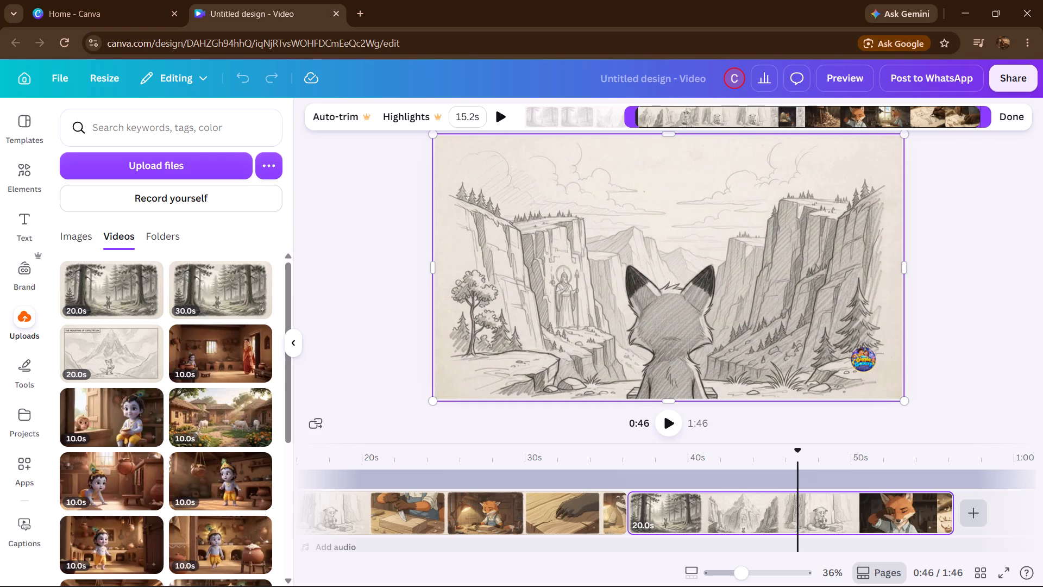
pyautogui.moveTo(720, 110); pyautogui.dragTo(727, 109)
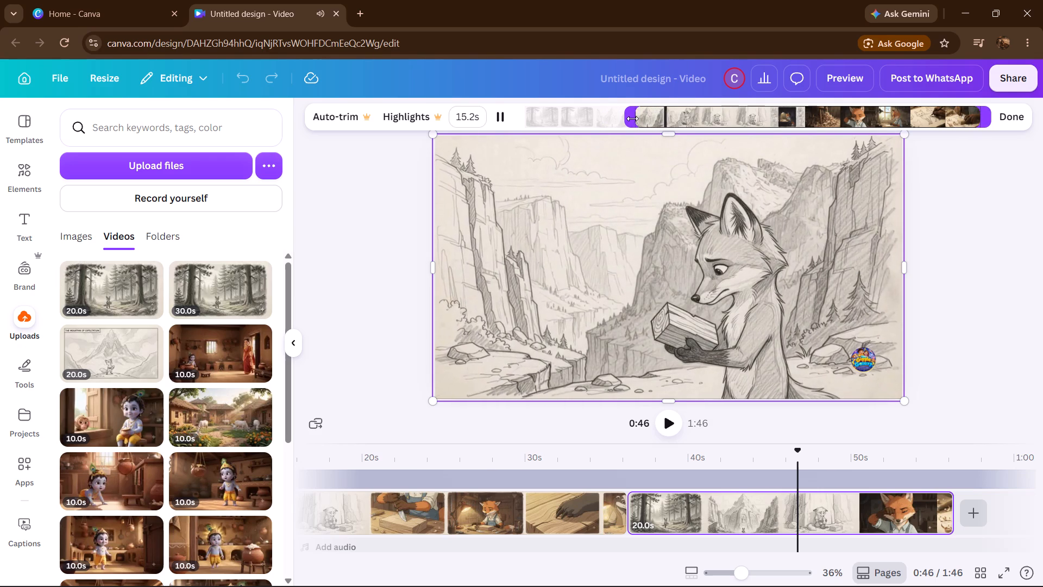
# Trim more off the beginning of the last 20-second clip, past the canyon and ruins sketches, to shorten it to 10.2 seconds.
pyautogui.moveTo(632, 118); pyautogui.dragTo(673, 115)
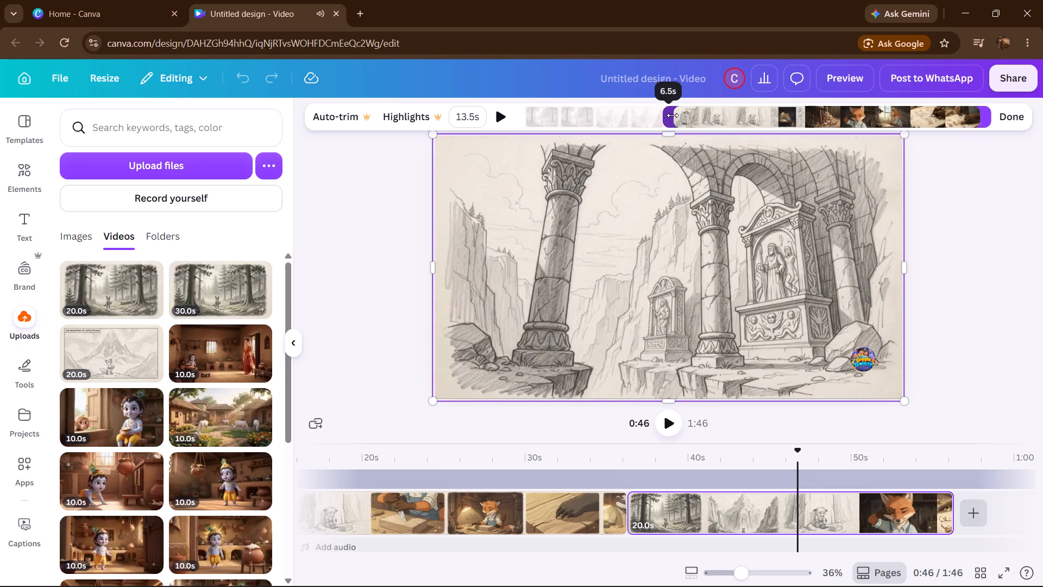
pyautogui.moveTo(673, 115); pyautogui.dragTo(714, 113)
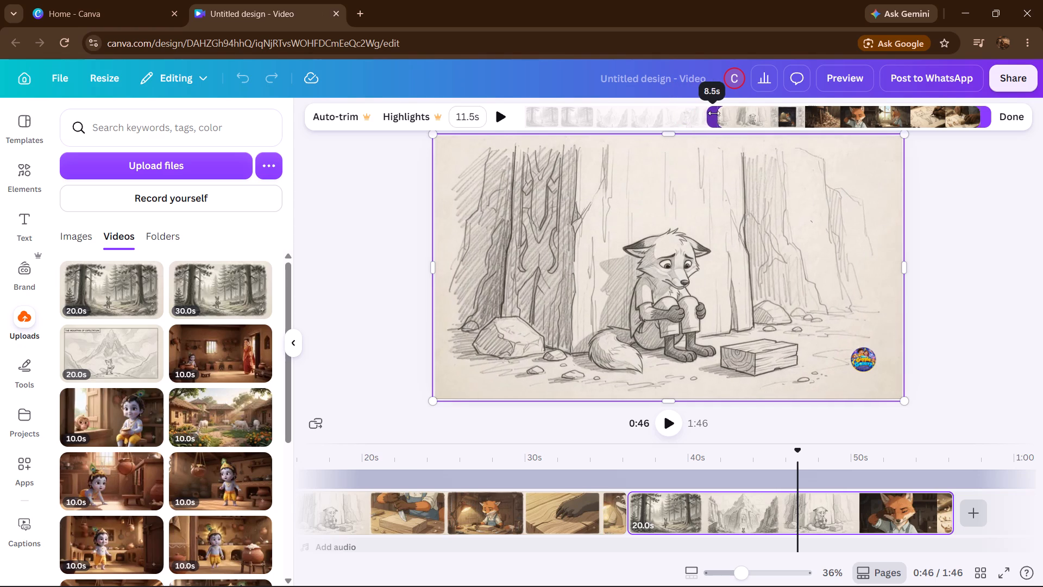
pyautogui.moveTo(714, 113); pyautogui.dragTo(730, 111)
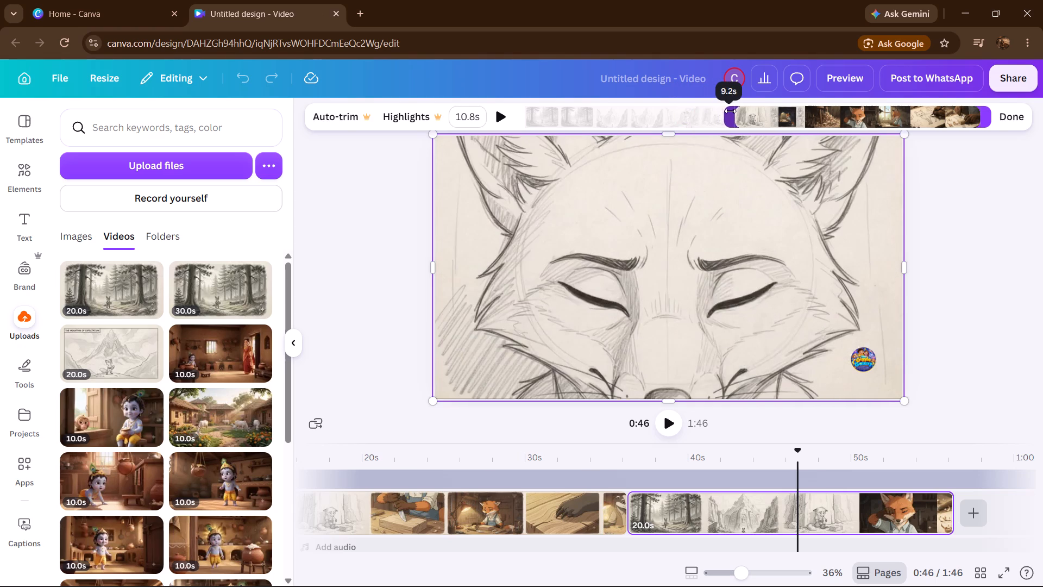
pyautogui.moveTo(730, 111); pyautogui.dragTo(749, 109)
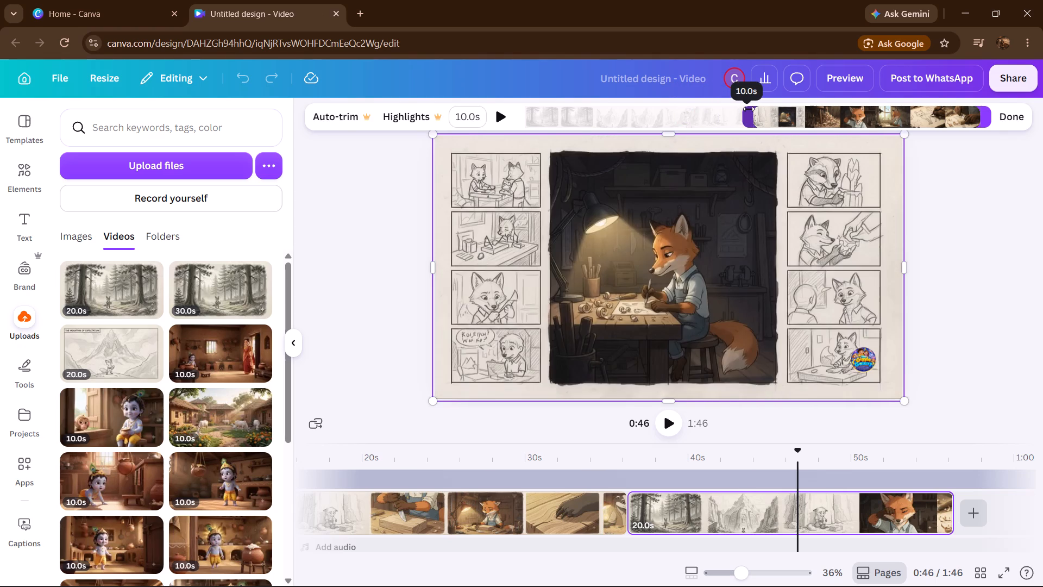
pyautogui.moveTo(749, 109); pyautogui.dragTo(744, 110)
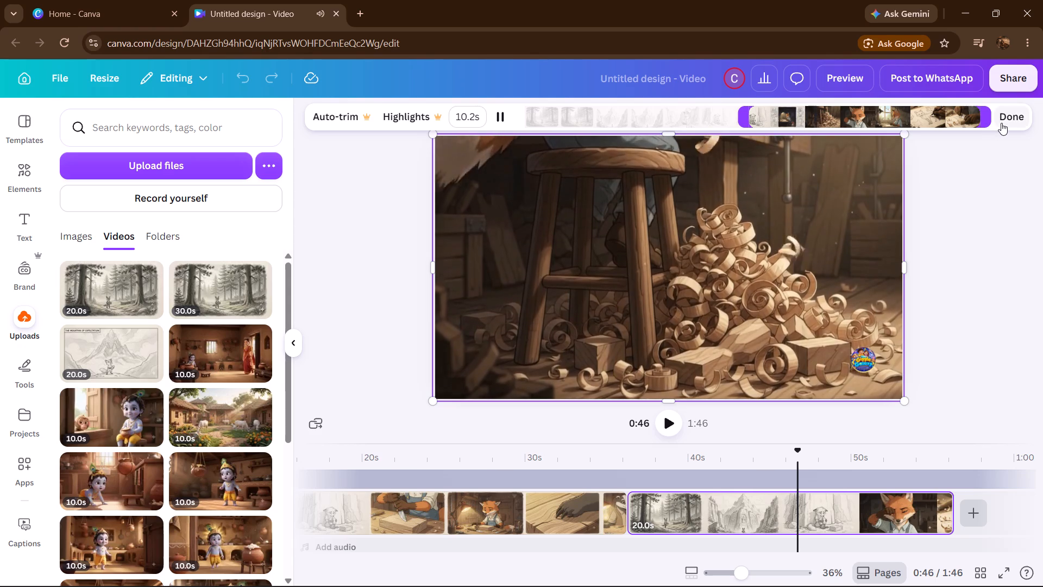
pyautogui.click(1001, 123)
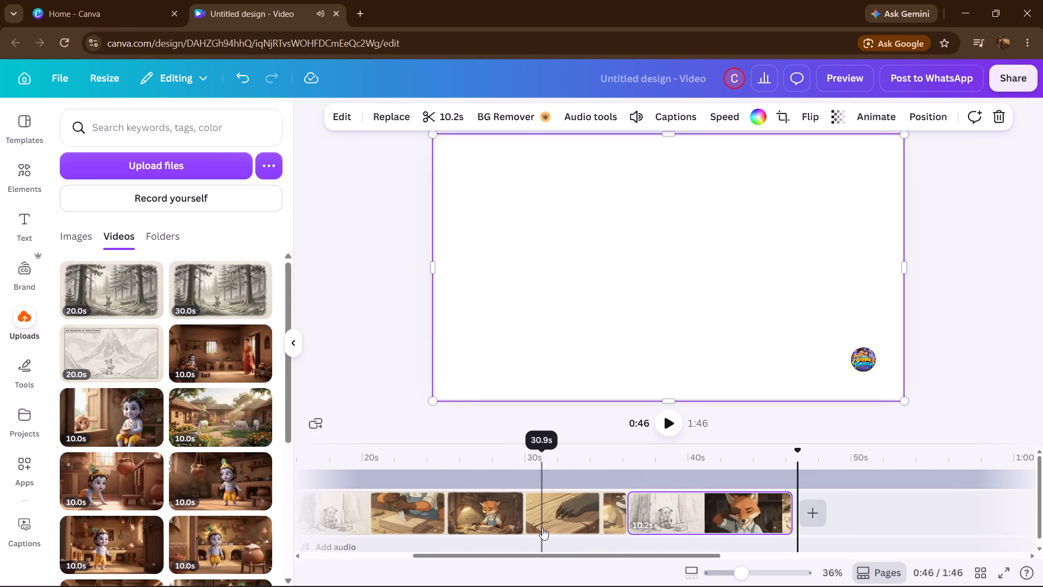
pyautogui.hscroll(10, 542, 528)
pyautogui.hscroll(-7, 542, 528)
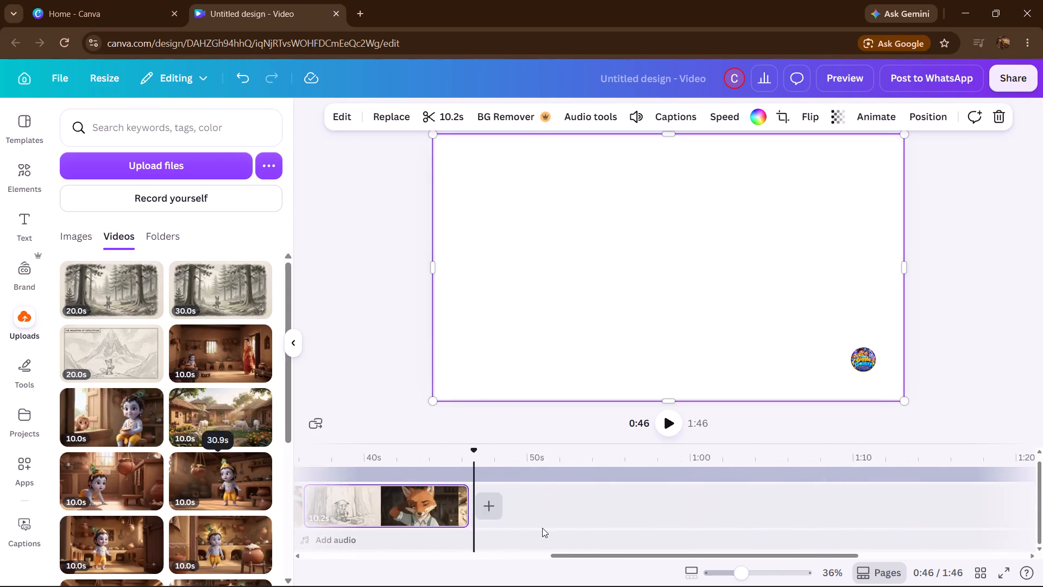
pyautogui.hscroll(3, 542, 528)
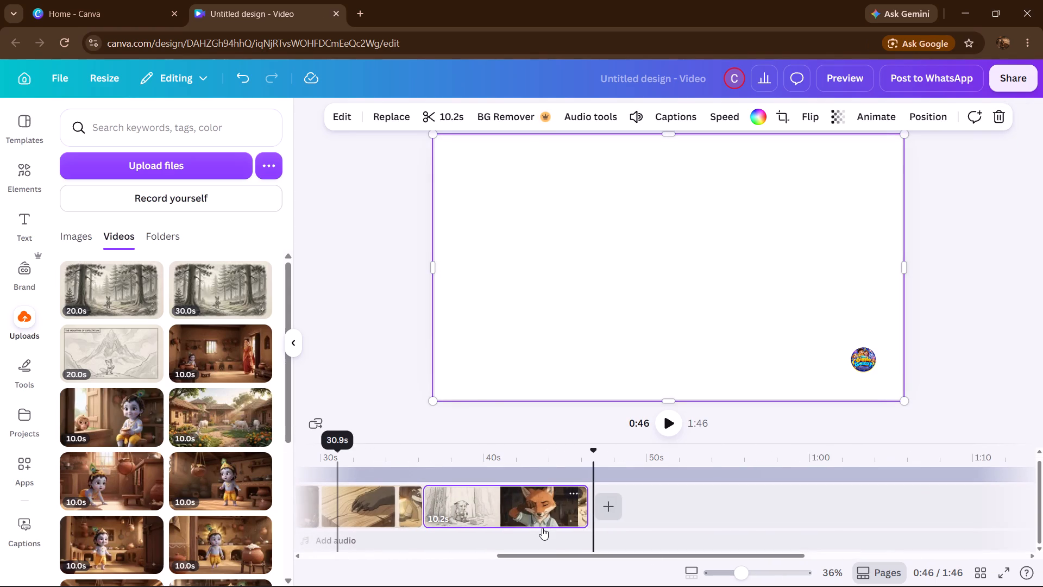
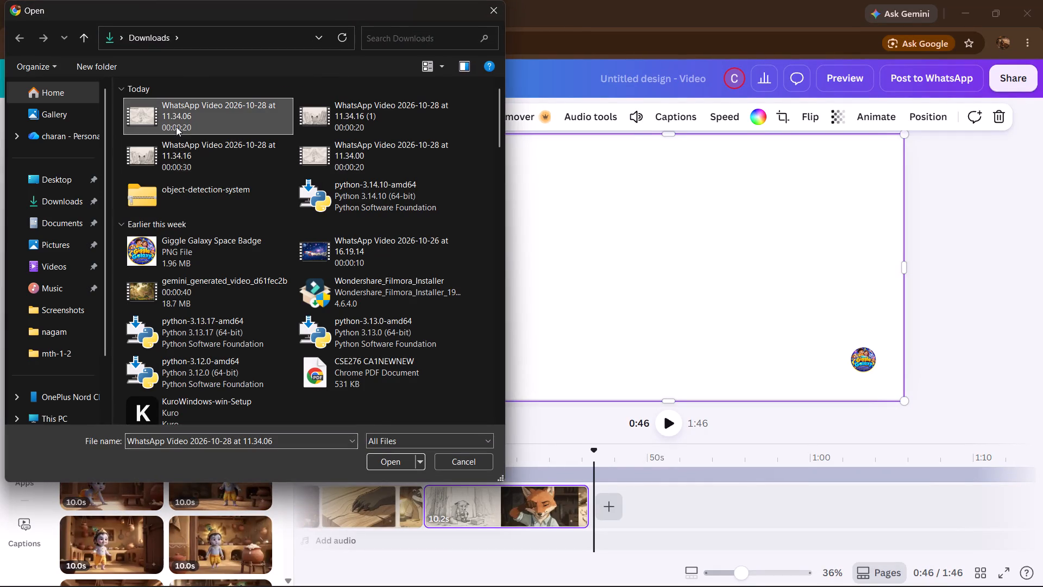
# Upload the 20-second clip "WhatsApp Video 2026-10-28 at 11.34.06" and add it to the timeline after the existing fox clips.
pyautogui.click(392, 459)
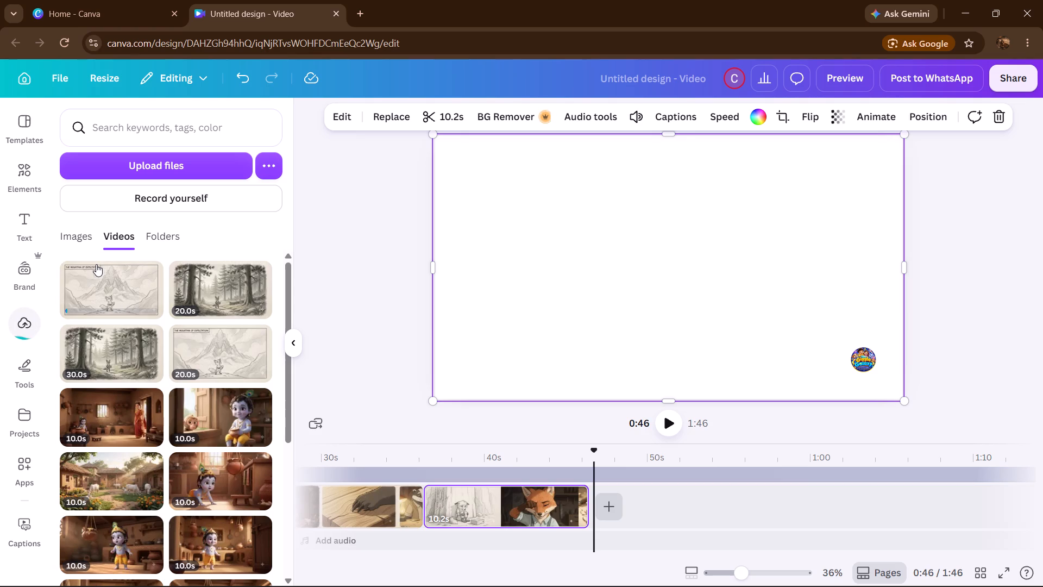
pyautogui.click(96, 264)
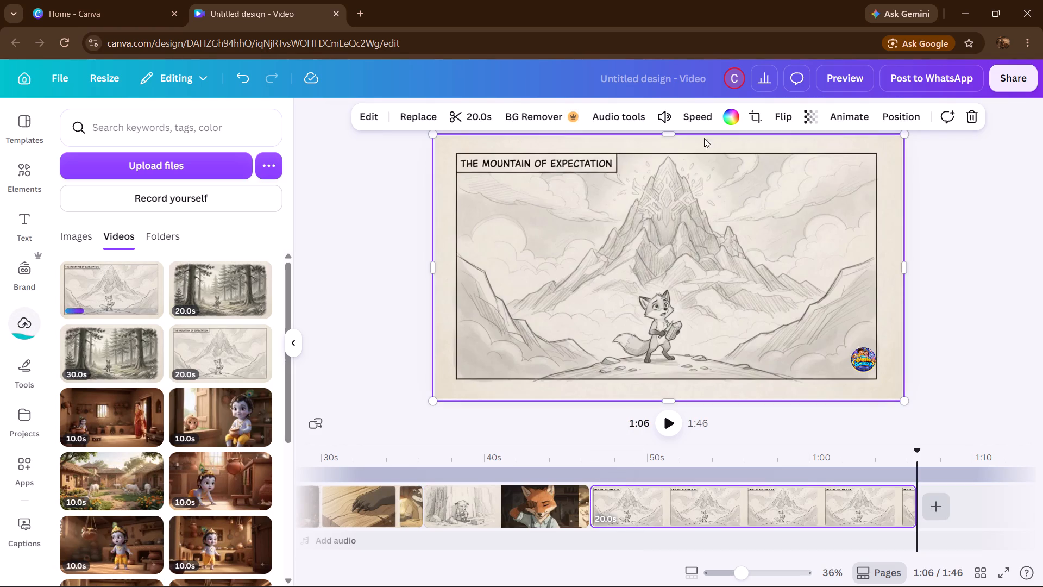
# Trim the beginning of the newly added 20-second "The Mountain of Expectation" clip, checking the footage near its start.
pyautogui.click(469, 114)
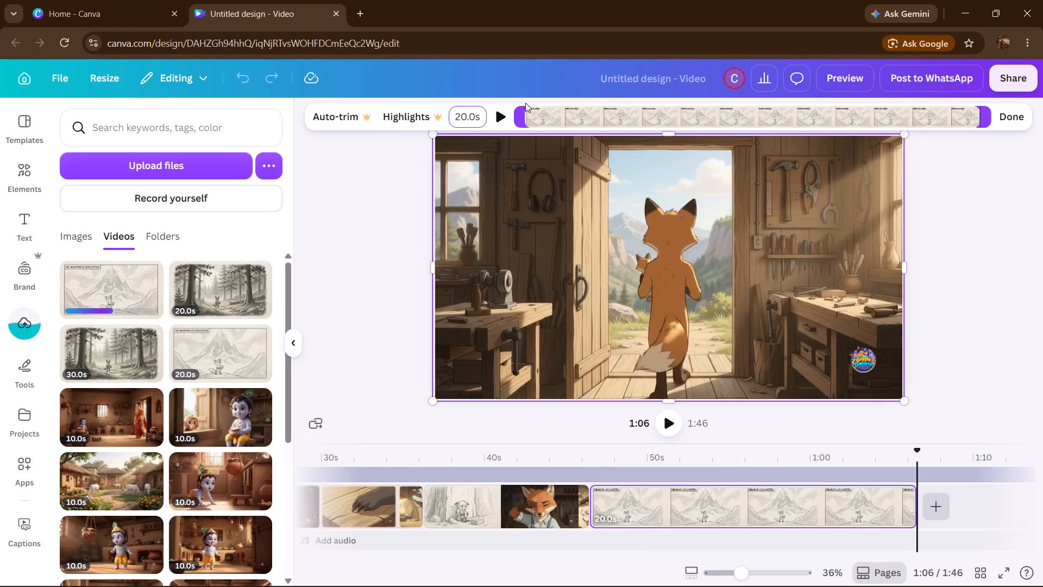
pyautogui.moveTo(525, 116); pyautogui.dragTo(541, 116)
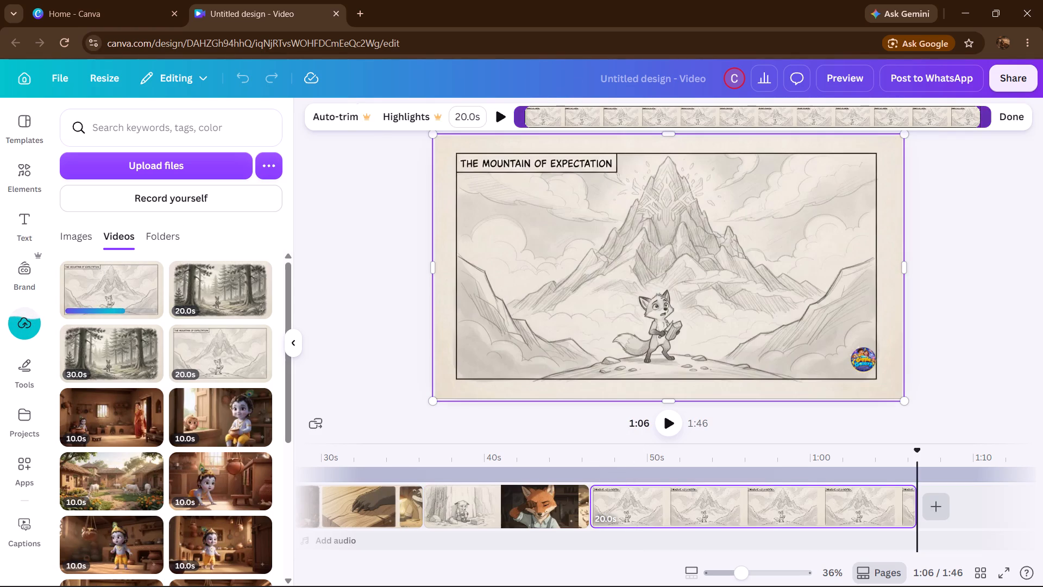
pyautogui.moveTo(541, 116); pyautogui.dragTo(531, 114)
pyautogui.moveTo(531, 114); pyautogui.dragTo(563, 116)
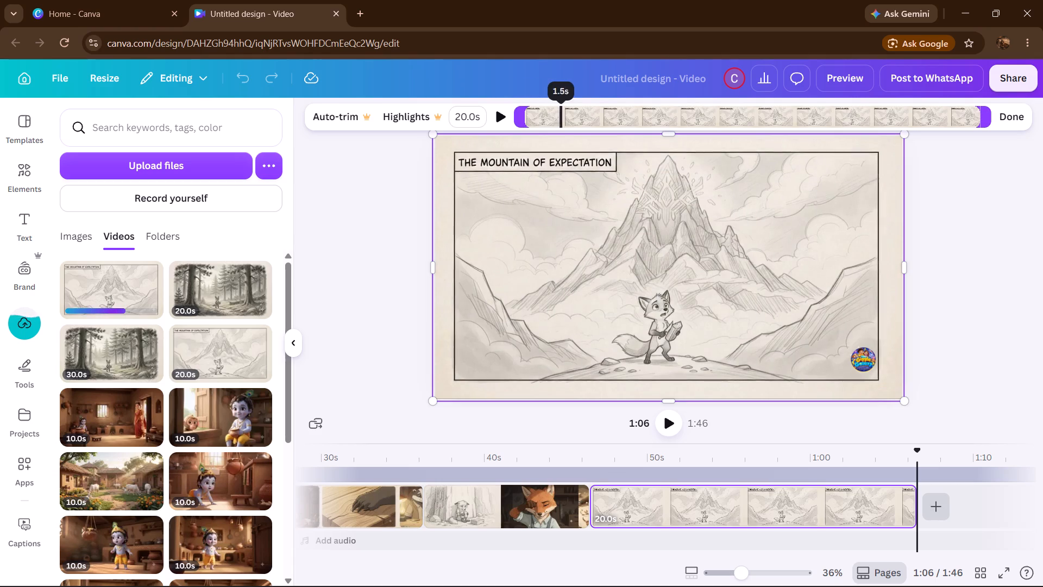
# Trim the beginning of the final 20-second "The Mountain of Expectation" clip to 12.9 seconds, starting at the "Finding the Rhythm" scene.
pyautogui.moveTo(563, 116); pyautogui.dragTo(531, 123)
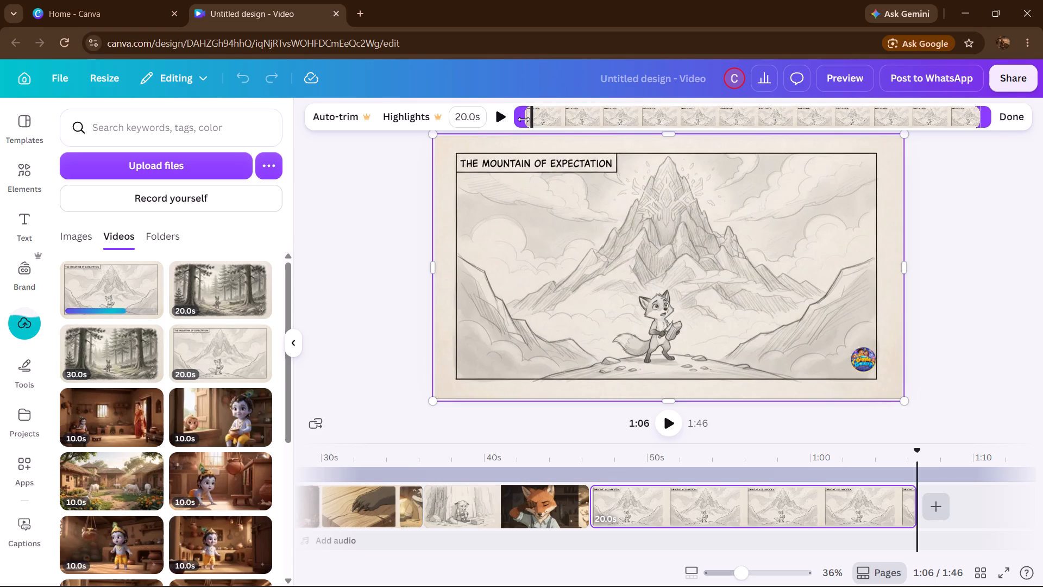
pyautogui.moveTo(524, 119); pyautogui.dragTo(614, 118)
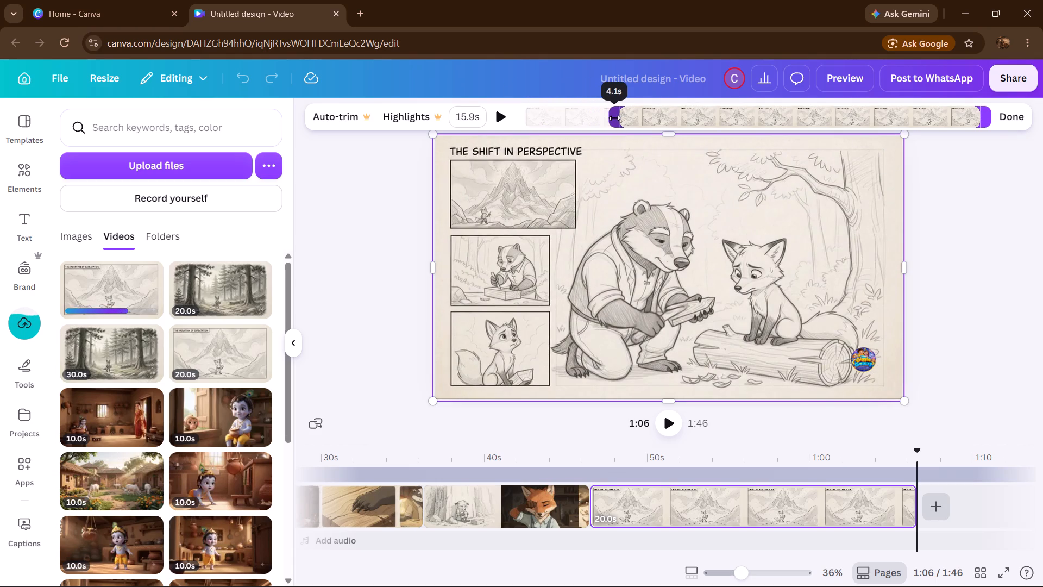
pyautogui.moveTo(614, 118); pyautogui.dragTo(625, 121)
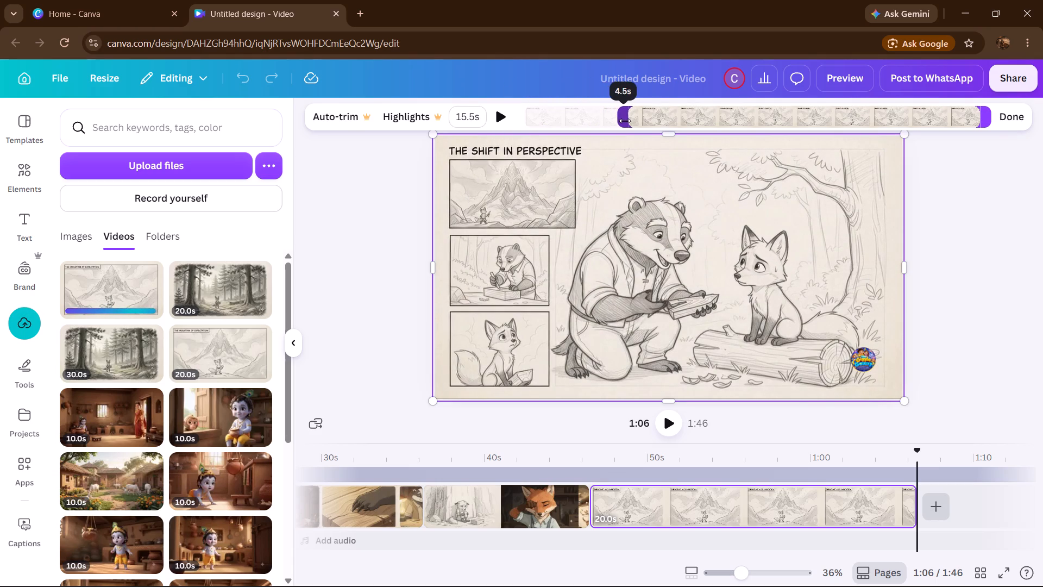
pyautogui.moveTo(625, 121); pyautogui.dragTo(636, 120)
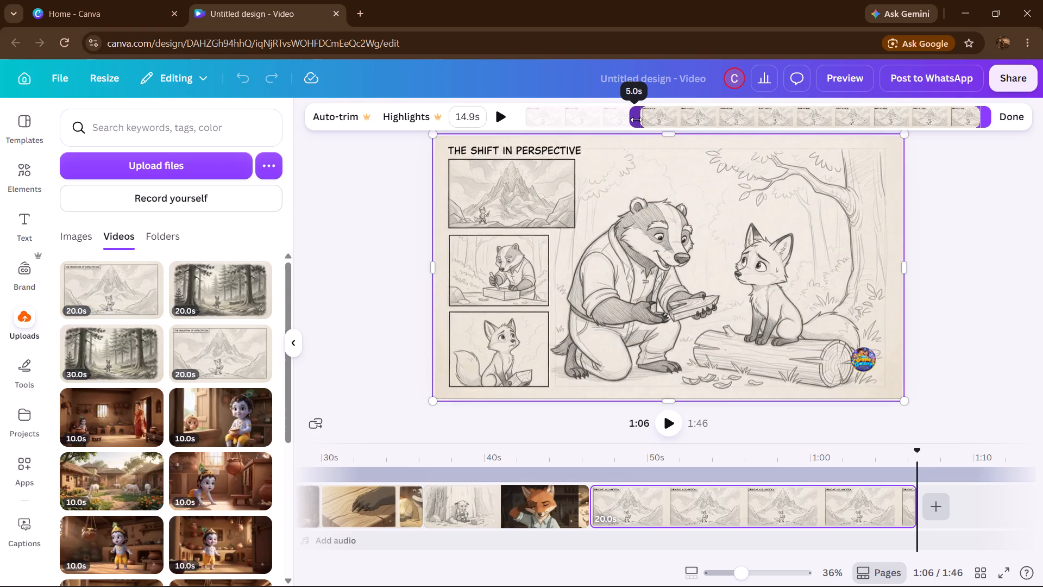
pyautogui.moveTo(636, 120); pyautogui.dragTo(639, 120)
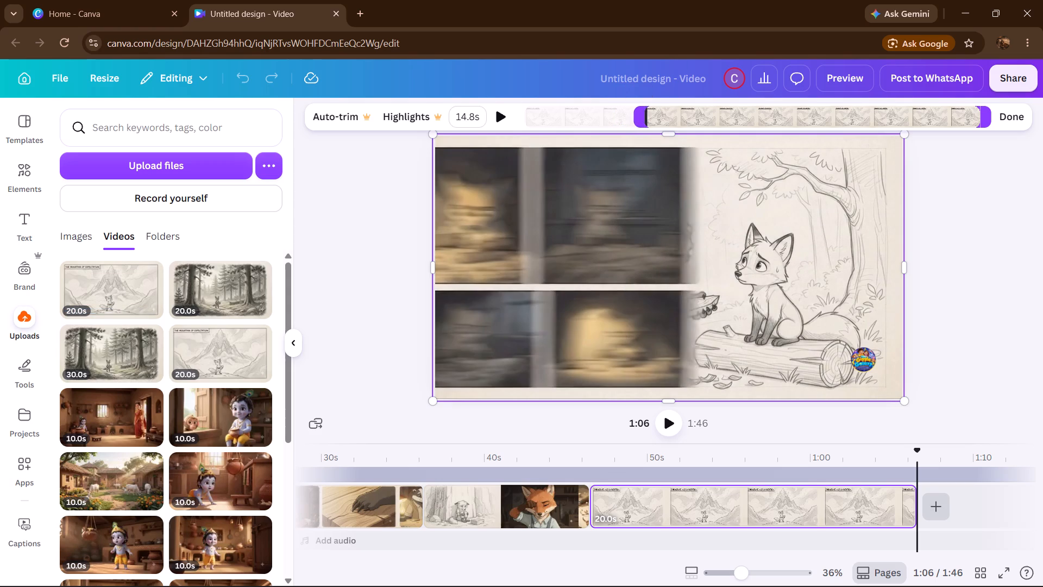
pyautogui.moveTo(644, 118); pyautogui.dragTo(659, 116)
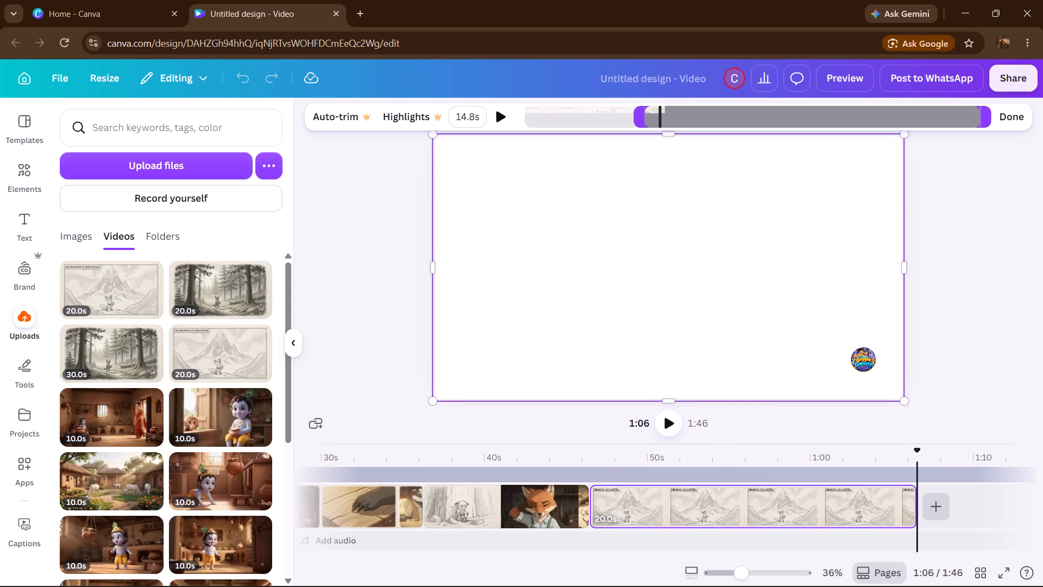
pyautogui.moveTo(659, 116); pyautogui.dragTo(655, 117)
pyautogui.moveTo(639, 119); pyautogui.dragTo(656, 122)
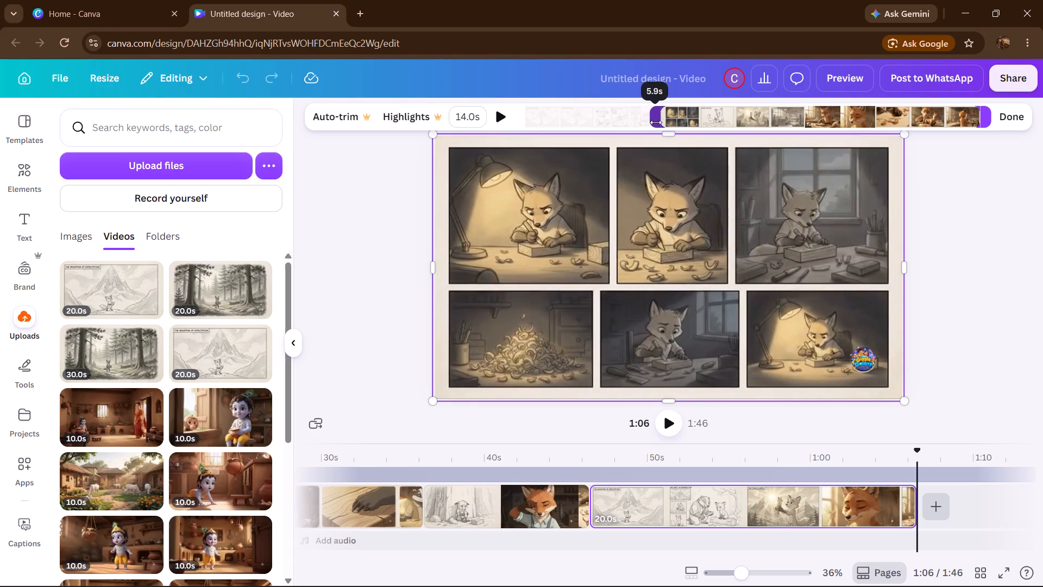
pyautogui.moveTo(656, 122); pyautogui.dragTo(682, 123)
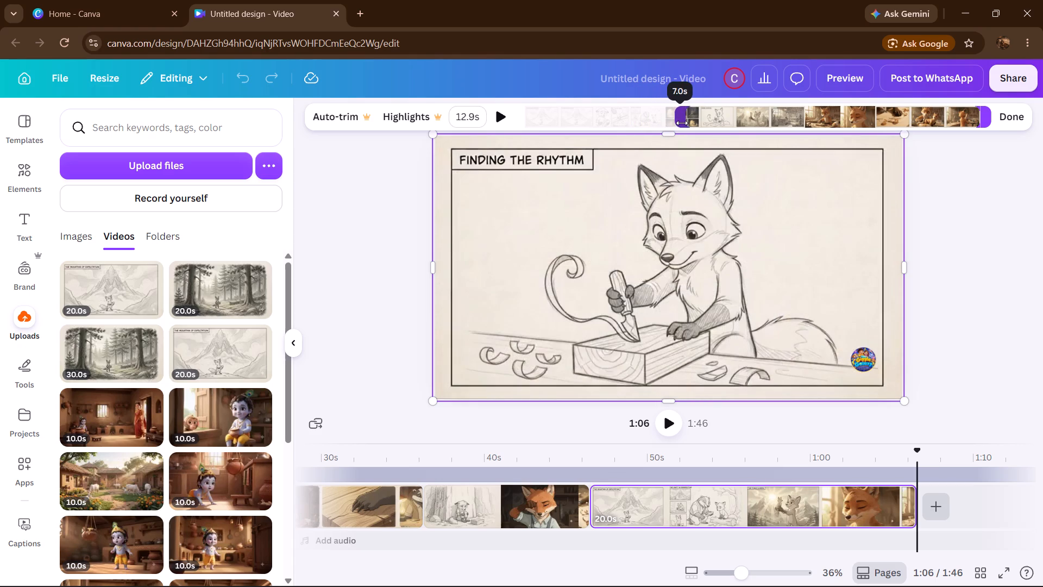
# Trim the beginning of the final 20-second clip further to 9.9 seconds, starting at the "5. Scening" workshop scene.
pyautogui.moveTo(682, 123); pyautogui.dragTo(682, 120)
pyautogui.moveTo(682, 120); pyautogui.dragTo(691, 120)
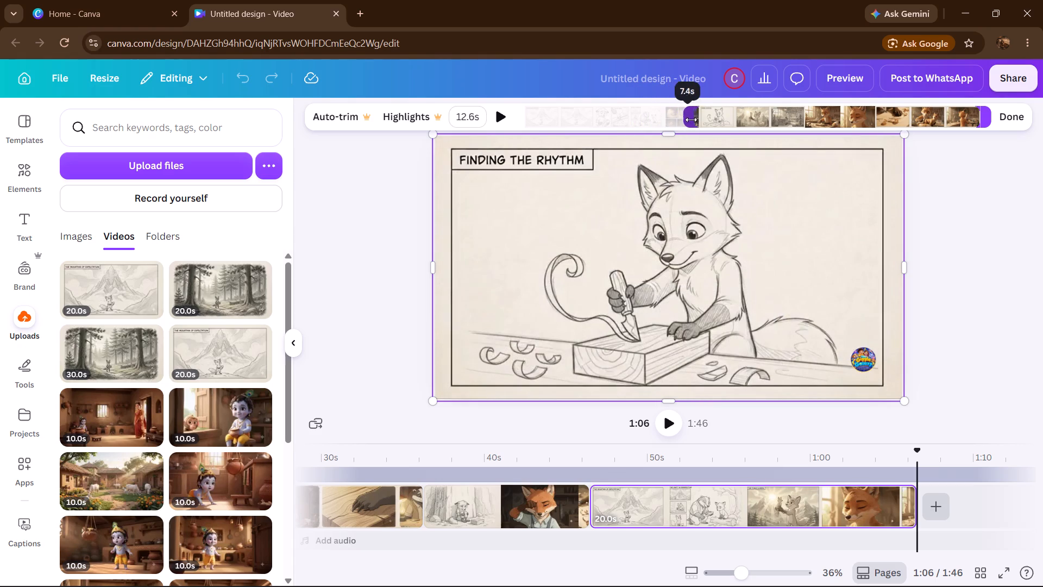
pyautogui.moveTo(691, 120); pyautogui.dragTo(719, 116)
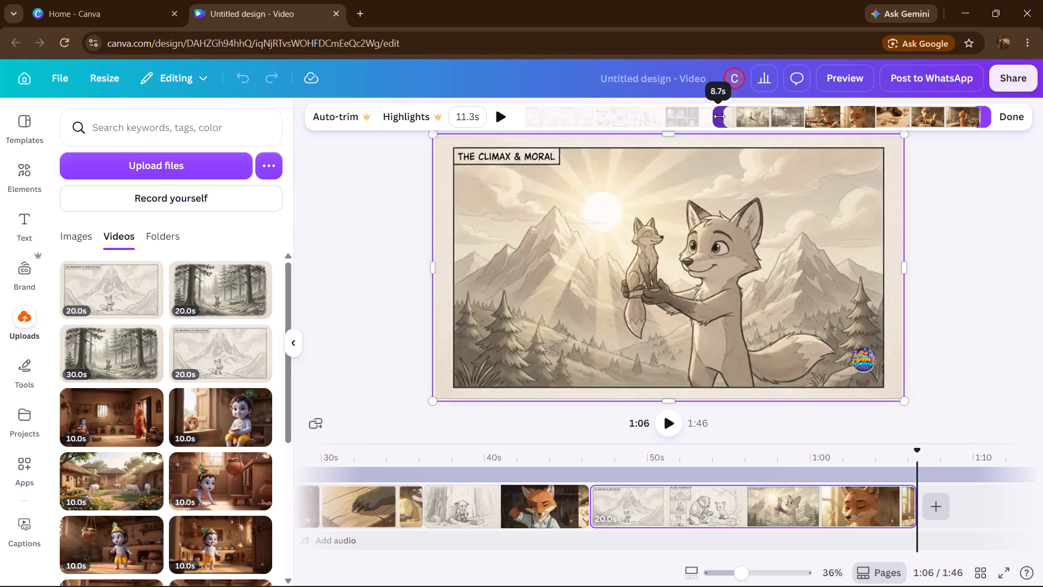
pyautogui.moveTo(719, 116); pyautogui.dragTo(741, 113)
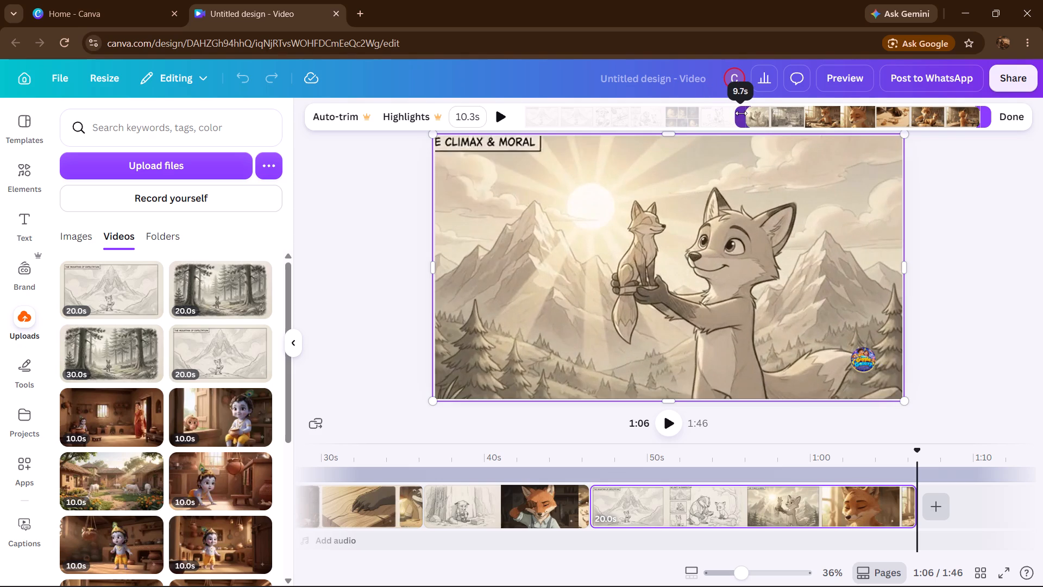
pyautogui.moveTo(741, 113); pyautogui.dragTo(748, 112)
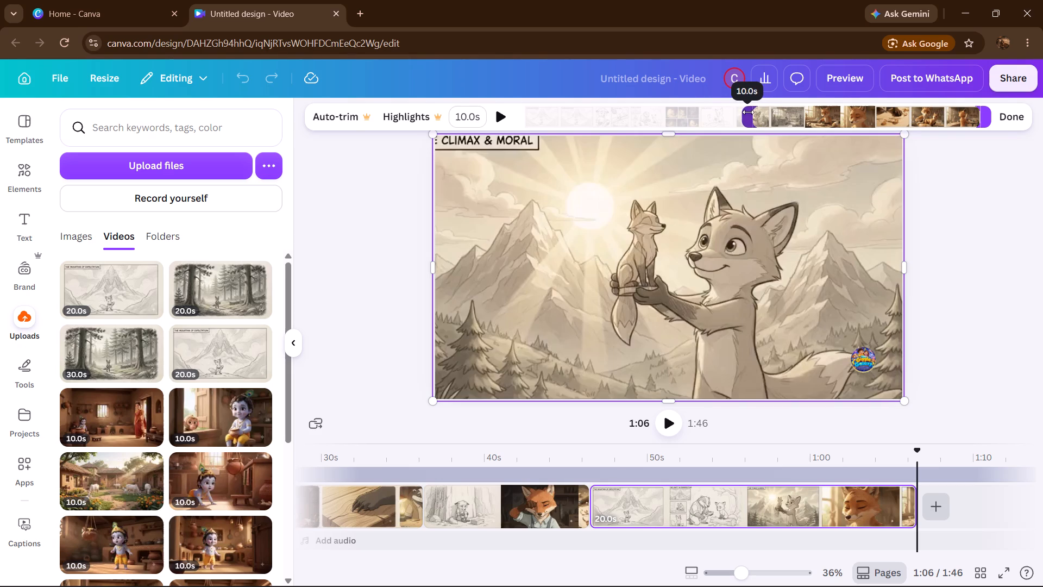
pyautogui.moveTo(748, 112); pyautogui.dragTo(753, 115)
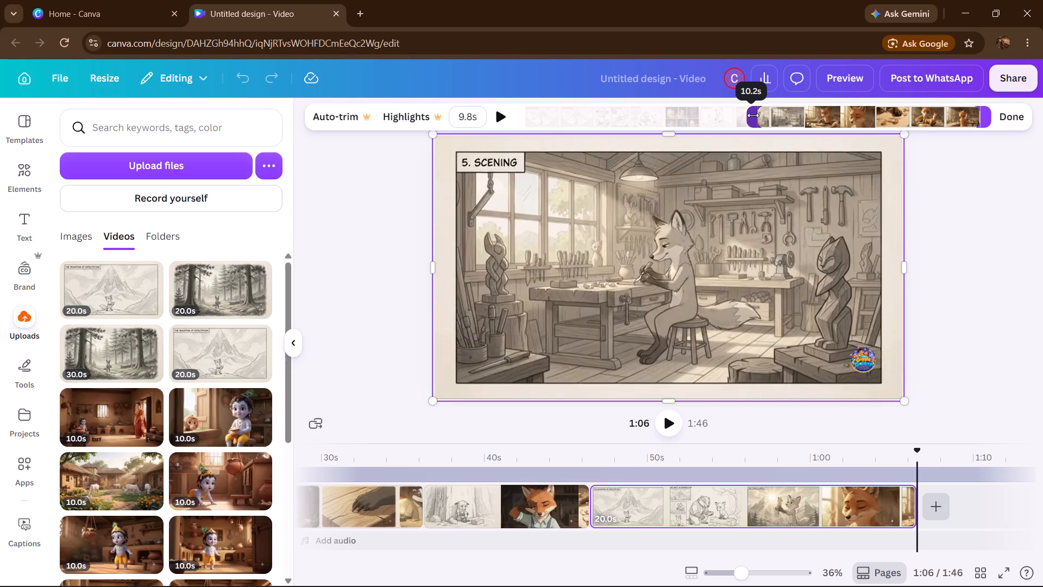
pyautogui.moveTo(753, 115); pyautogui.dragTo(749, 117)
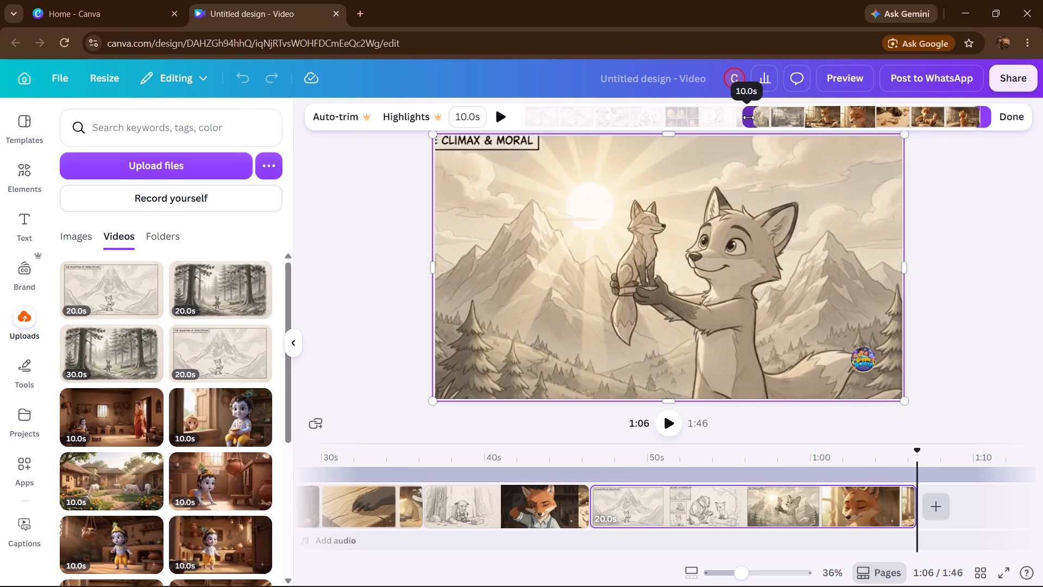
pyautogui.moveTo(749, 117); pyautogui.dragTo(750, 118)
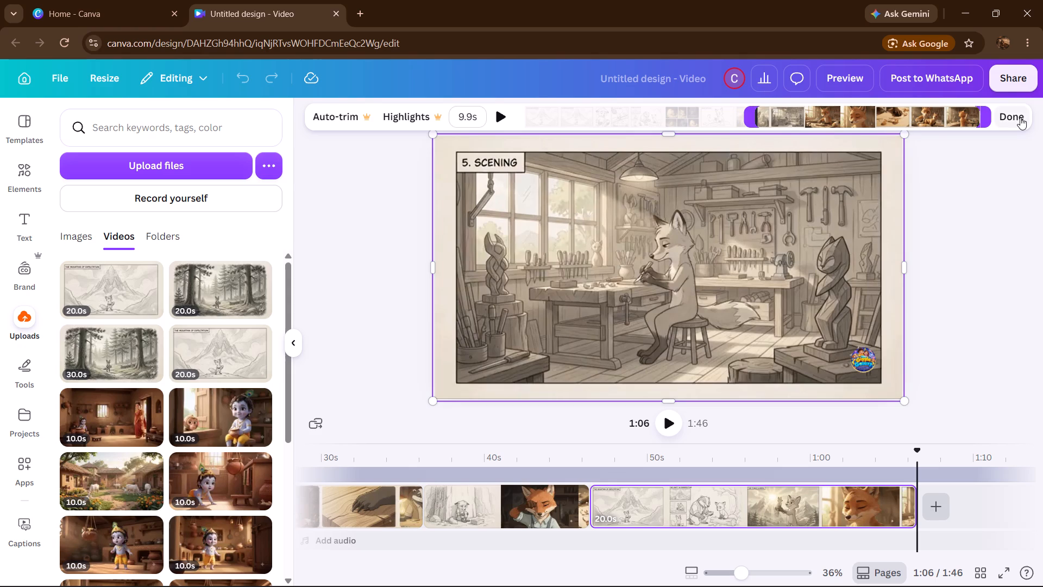
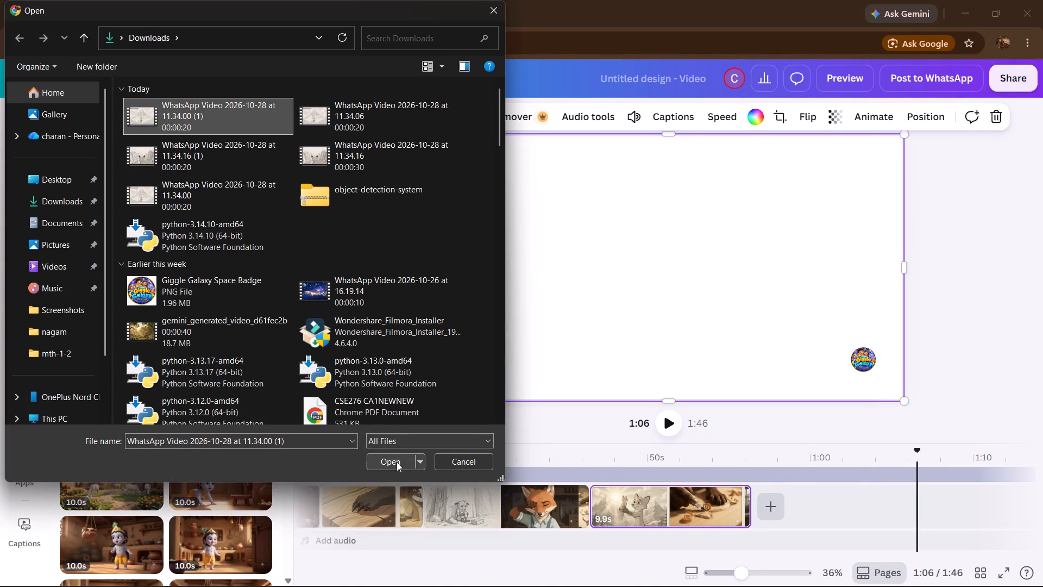
# Upload the video "WhatsApp Video 2026-10-28 at 11.34.00 (1)" and add a 20-second "The Mountain of Expectation" clip at the end of the timeline.
pyautogui.click(397, 462)
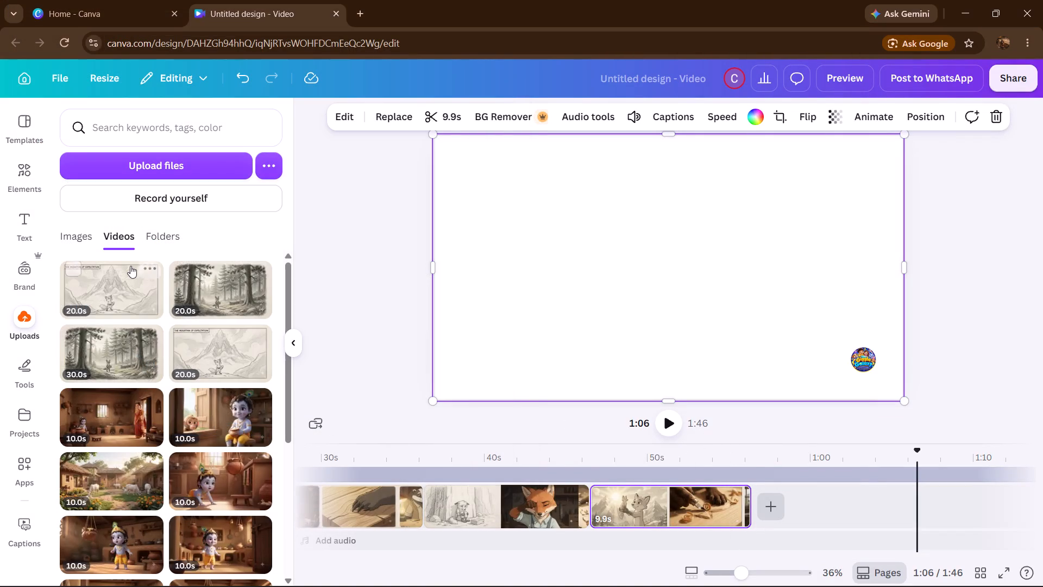
pyautogui.click(79, 277)
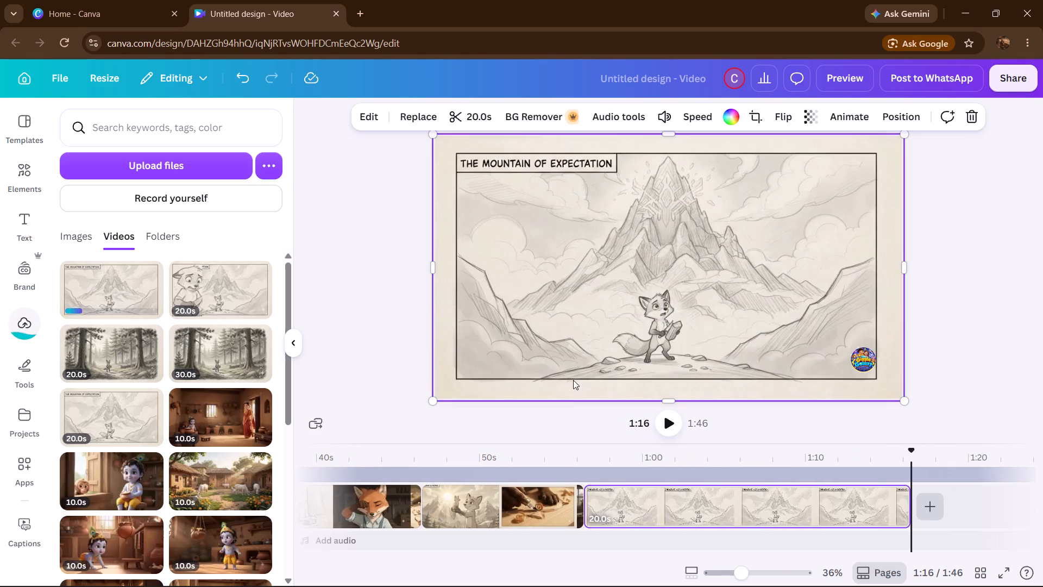
# Trim about 1.8 seconds from the beginning of the newly added "The Mountain of Expectation" clip, shortening it to 18.2 seconds.
pyautogui.click(473, 115)
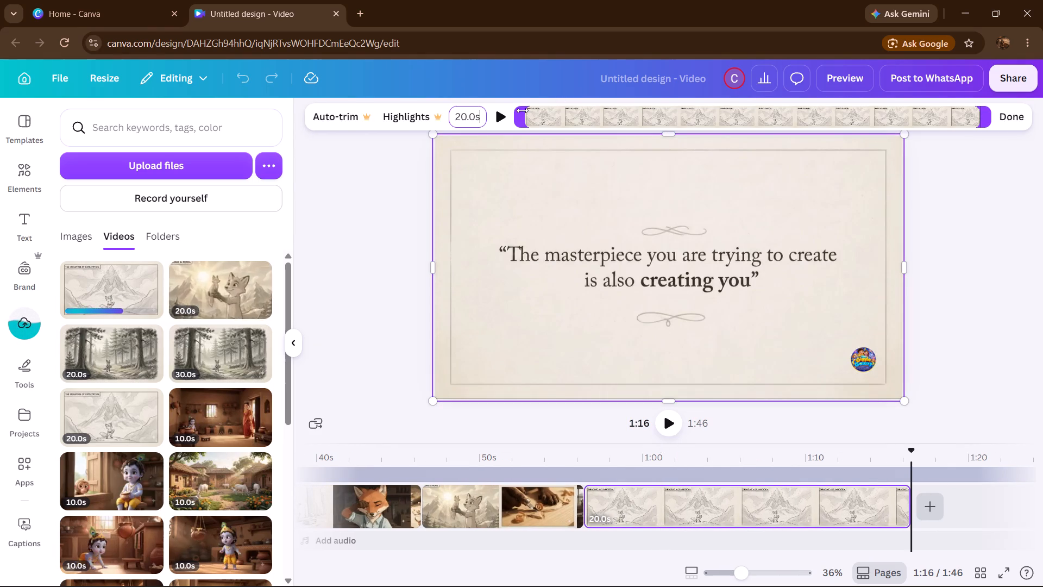
pyautogui.moveTo(517, 114); pyautogui.dragTo(566, 112)
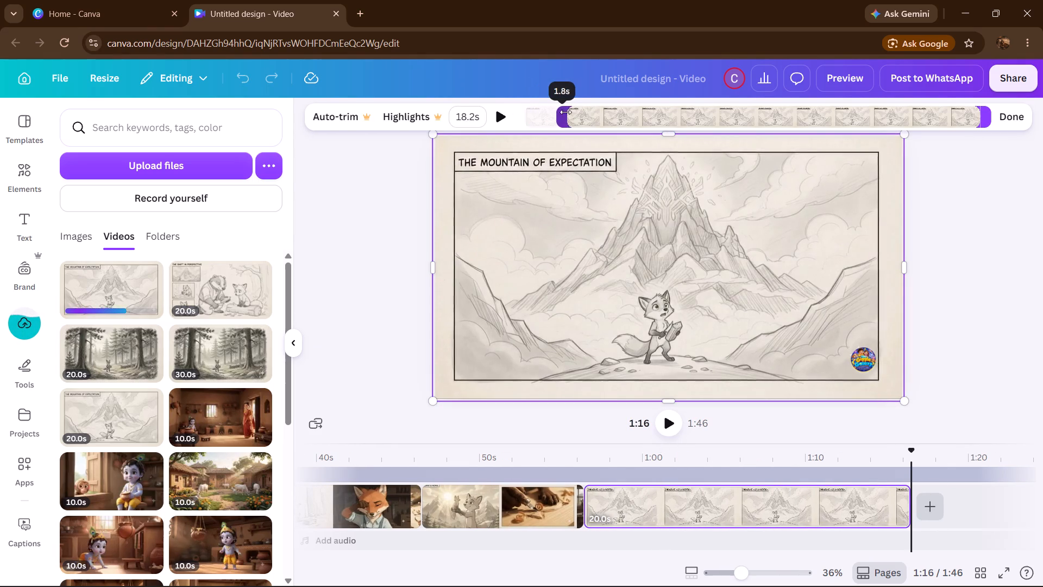
# Trim the beginning of the final 20-second "The Mountain of Expectation" clip to 9.0 seconds, starting at the "SCENER 6" scene.
pyautogui.moveTo(566, 112); pyautogui.dragTo(659, 118)
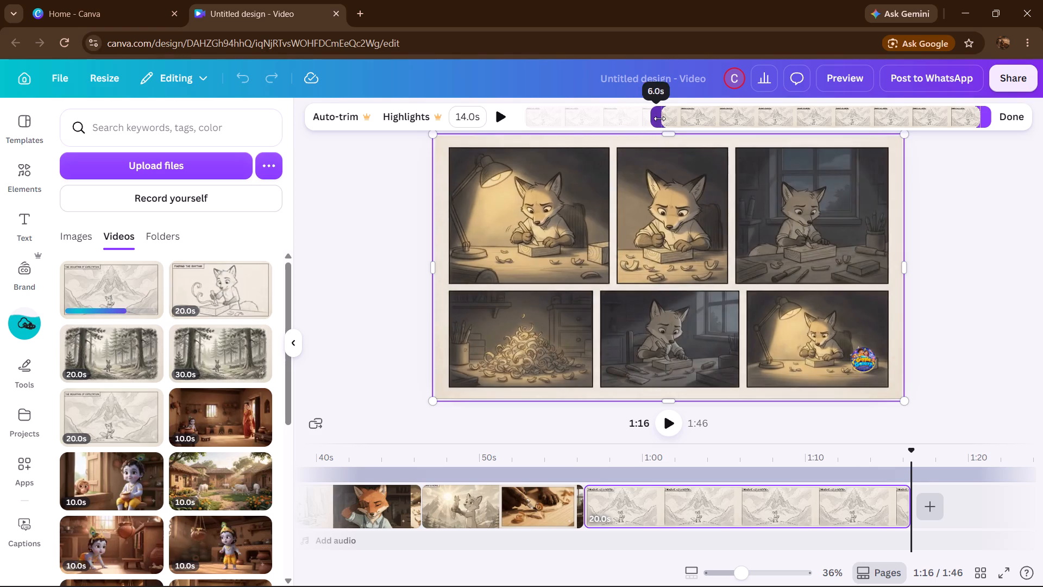
pyautogui.moveTo(659, 118); pyautogui.dragTo(711, 117)
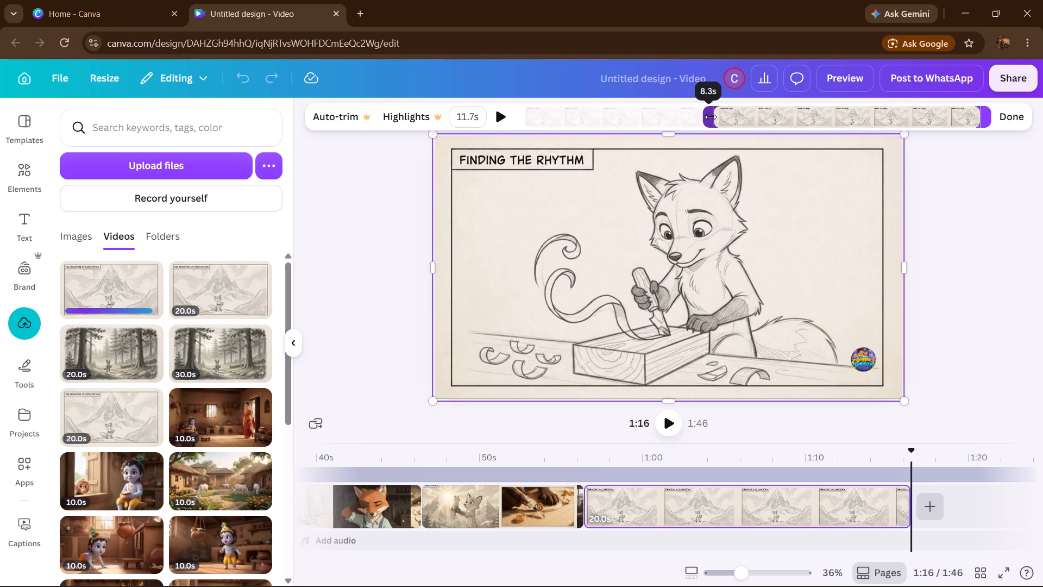
pyautogui.moveTo(711, 117); pyautogui.dragTo(760, 117)
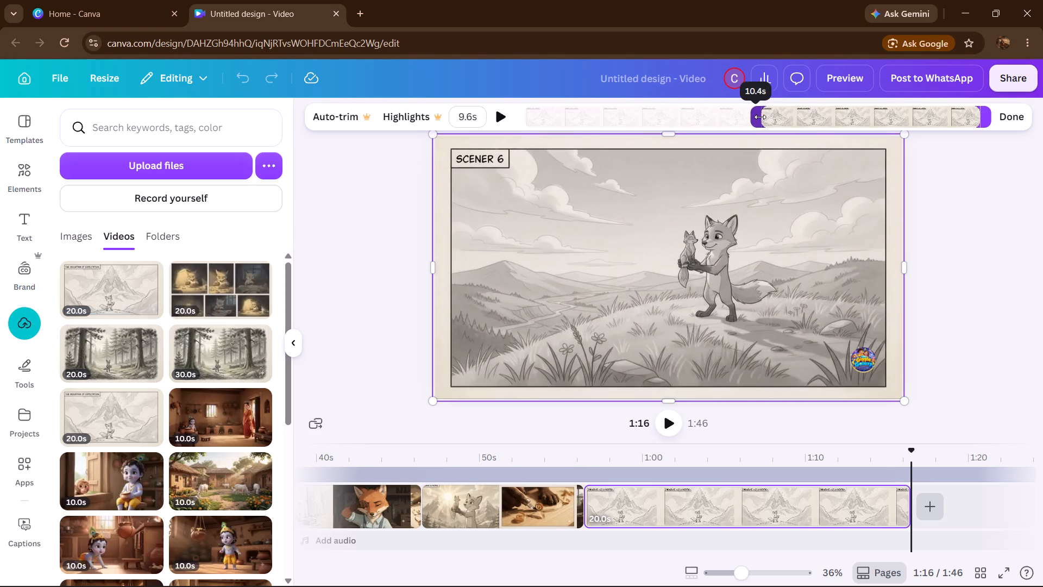
pyautogui.moveTo(760, 117); pyautogui.dragTo(754, 119)
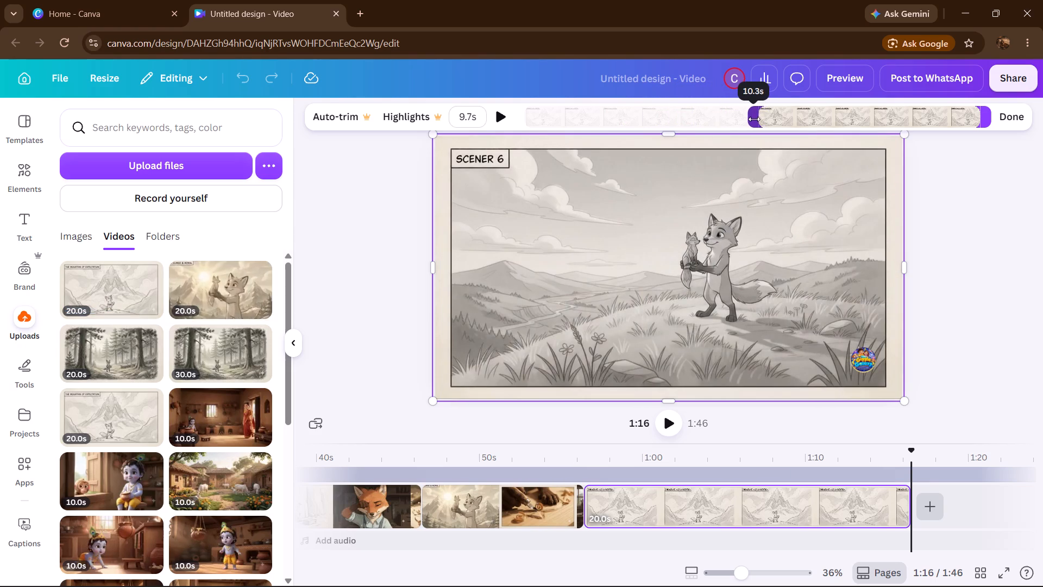
pyautogui.moveTo(754, 119); pyautogui.dragTo(742, 128)
pyautogui.moveTo(742, 117); pyautogui.dragTo(745, 115)
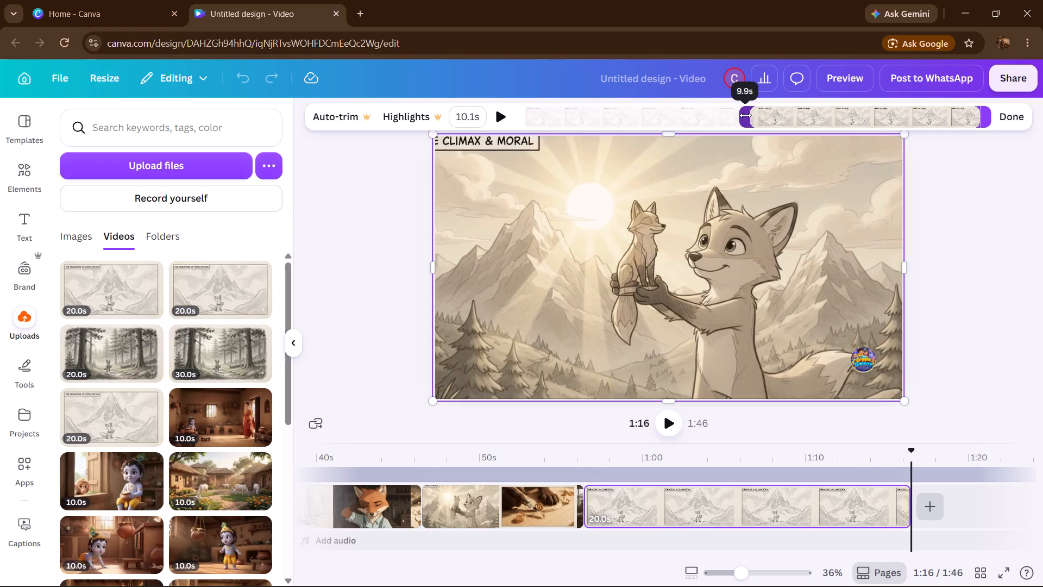
pyautogui.moveTo(745, 115); pyautogui.dragTo(748, 115)
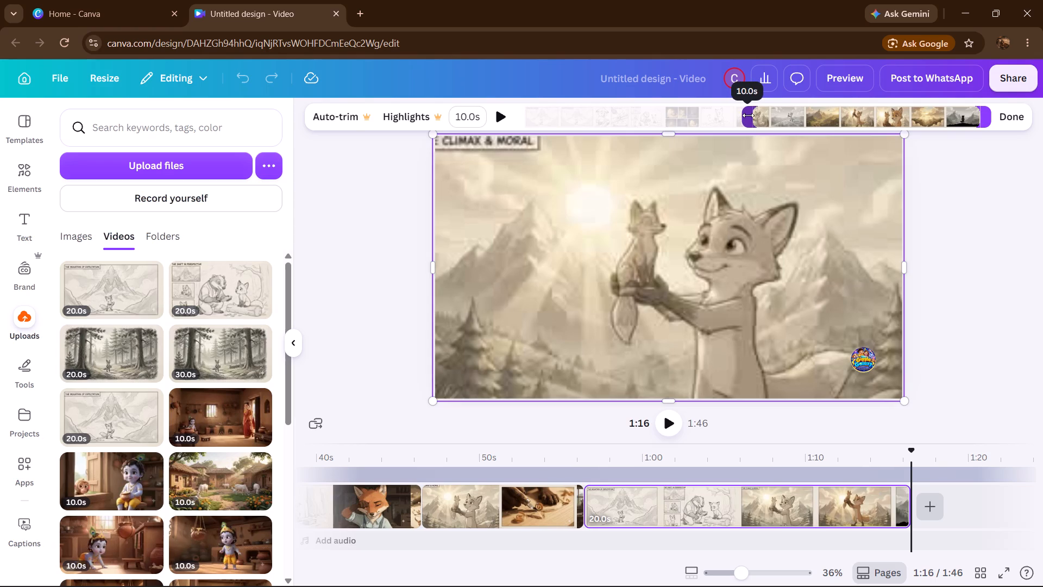
pyautogui.moveTo(748, 115); pyautogui.dragTo(758, 121)
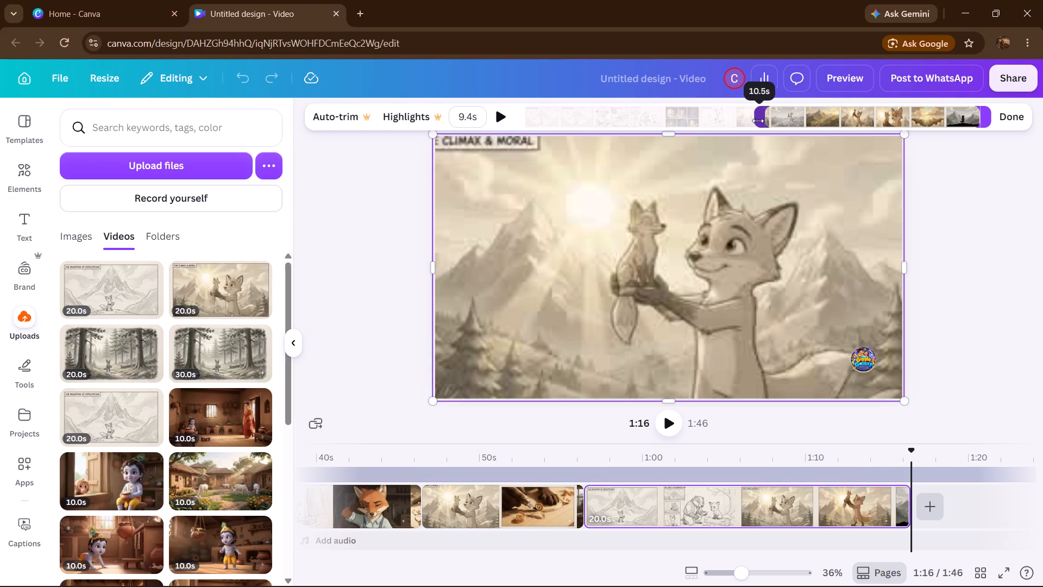
pyautogui.moveTo(758, 121); pyautogui.dragTo(749, 116)
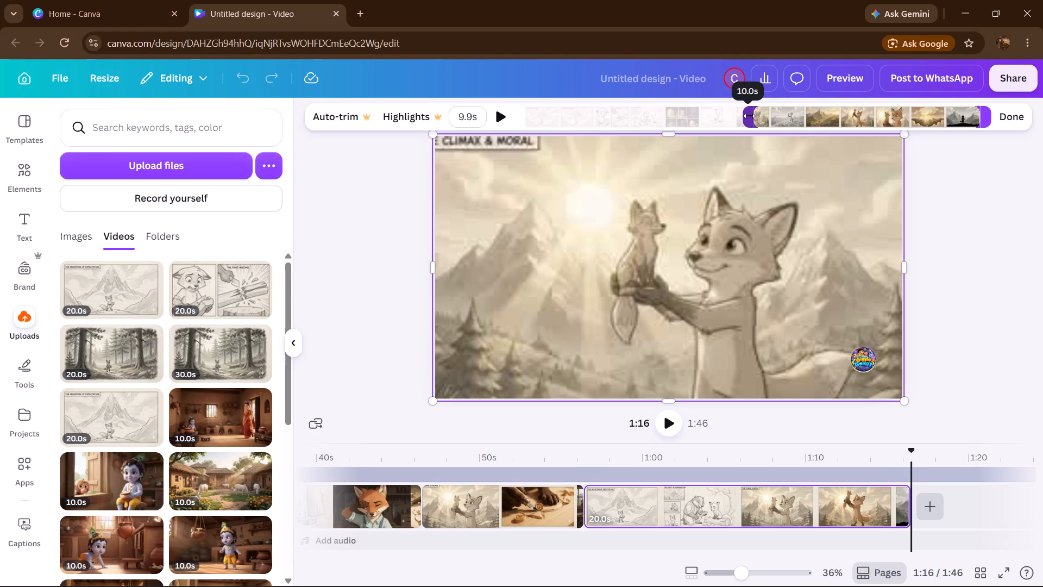
pyautogui.moveTo(749, 116); pyautogui.dragTo(769, 121)
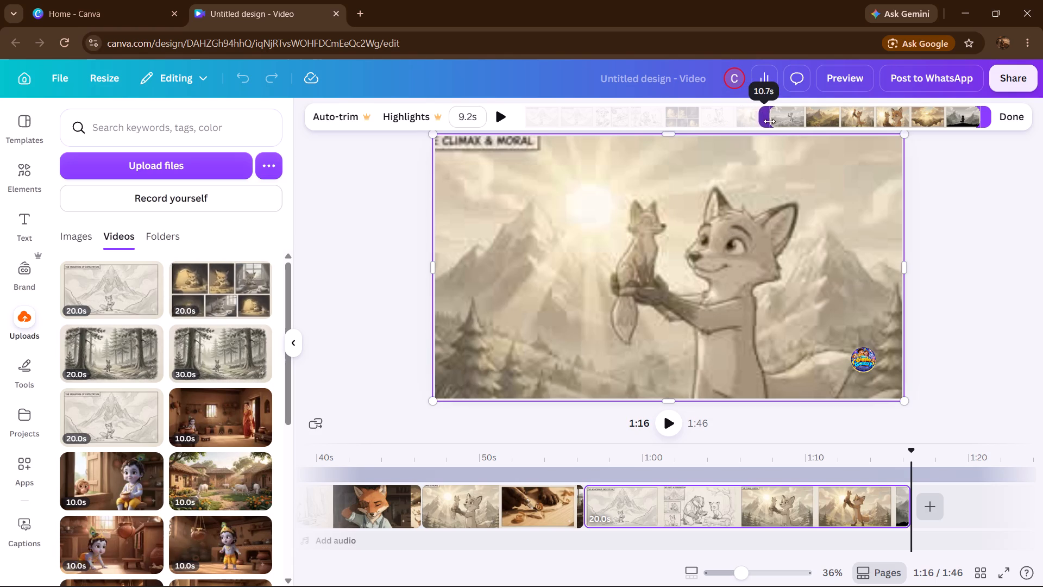
pyautogui.moveTo(769, 121); pyautogui.dragTo(761, 121)
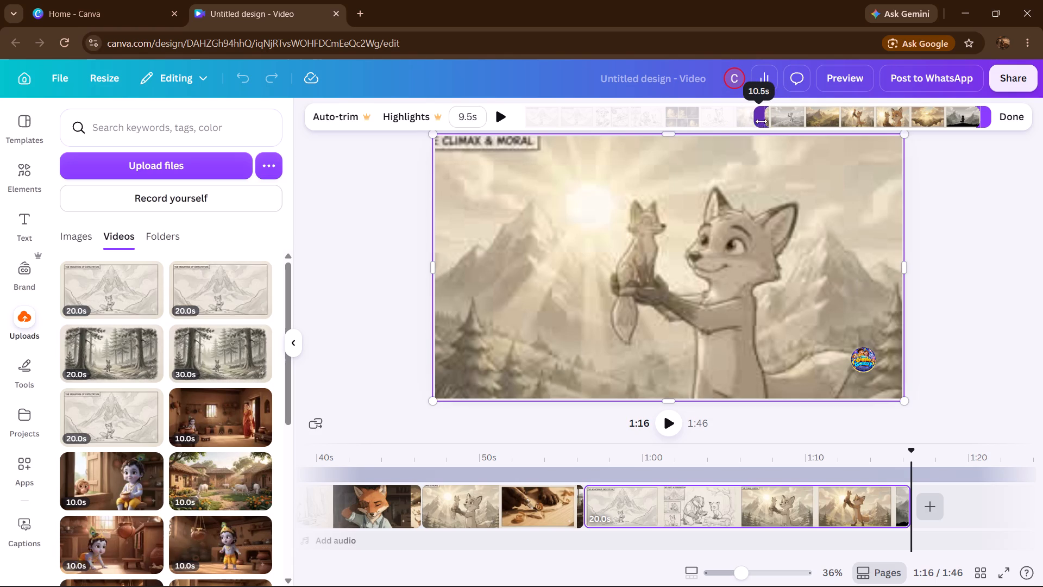
pyautogui.moveTo(761, 121); pyautogui.dragTo(770, 128)
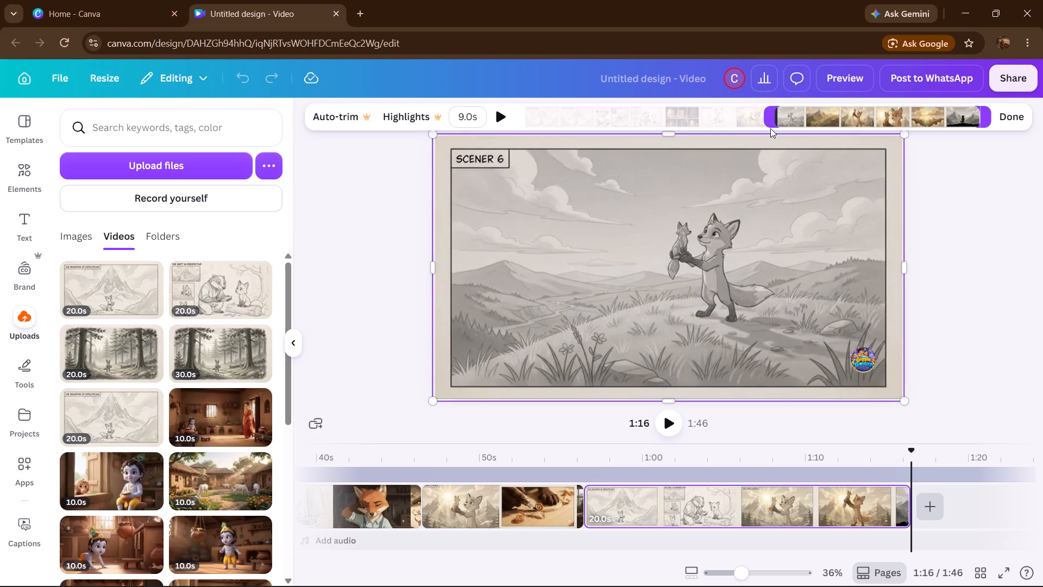
pyautogui.click(1015, 108)
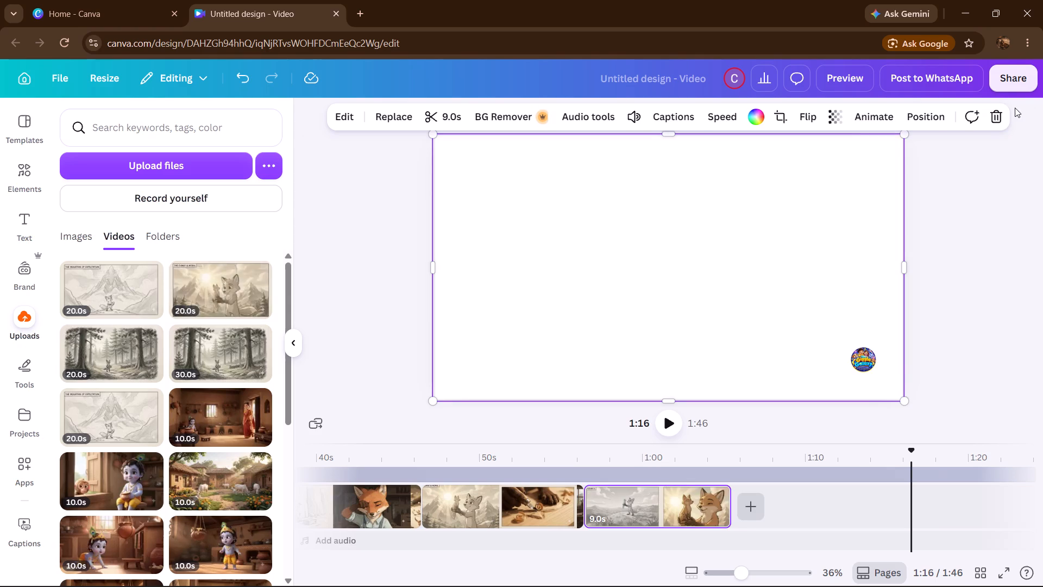
# Shorten the logo overlay on the timeline to end with the last fox clip at 1:05.
pyautogui.hscroll(8, 752, 392)
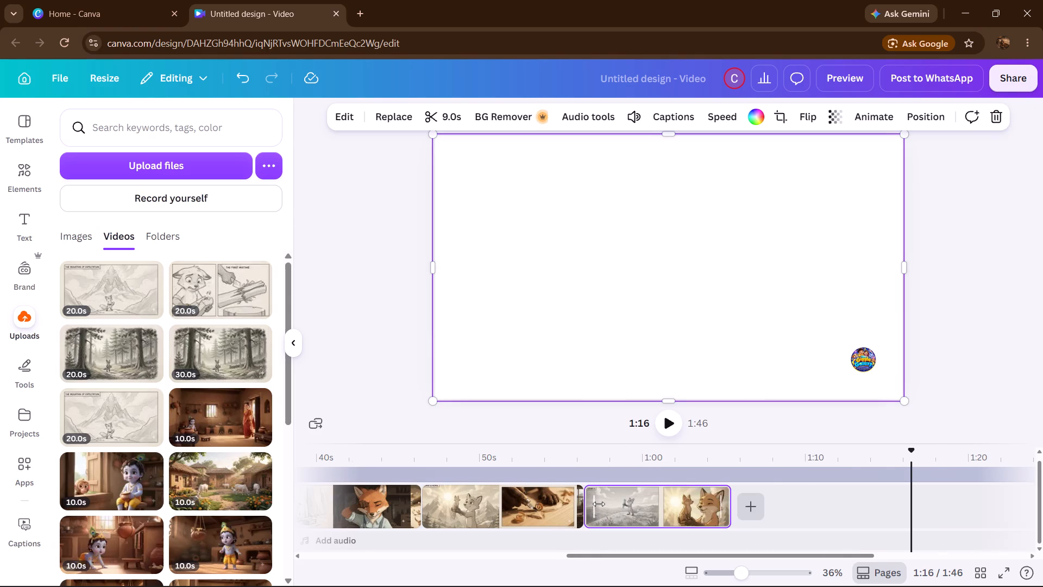
pyautogui.click(640, 470)
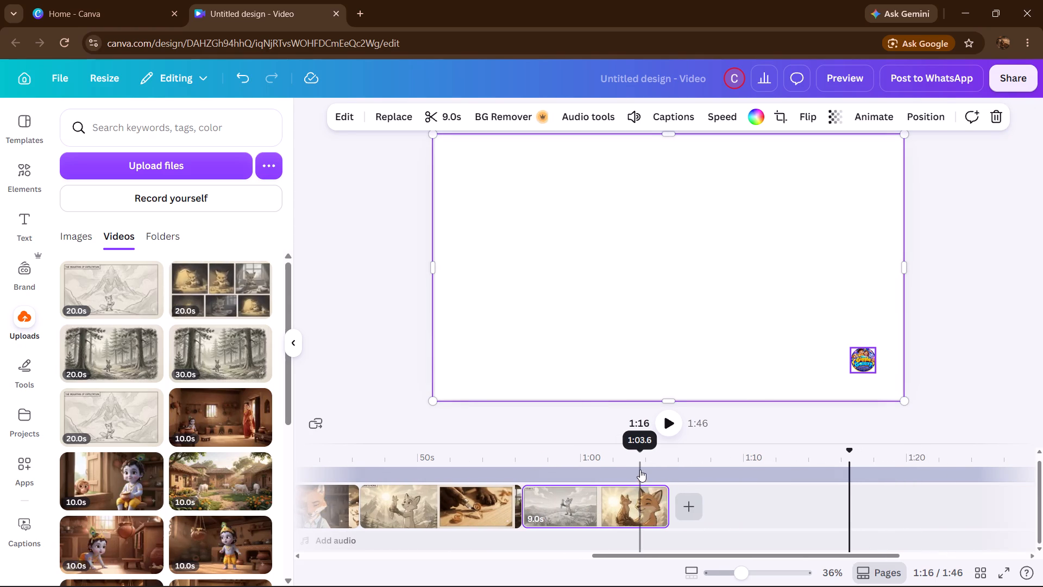
pyautogui.hscroll(-4, 869, 438)
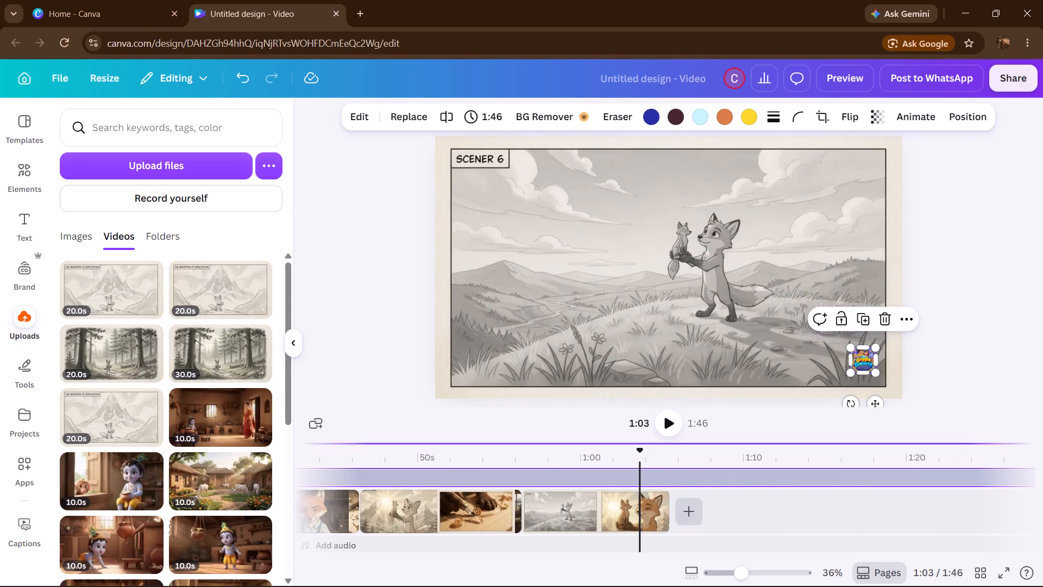
pyautogui.hscroll(-7, 744, 476)
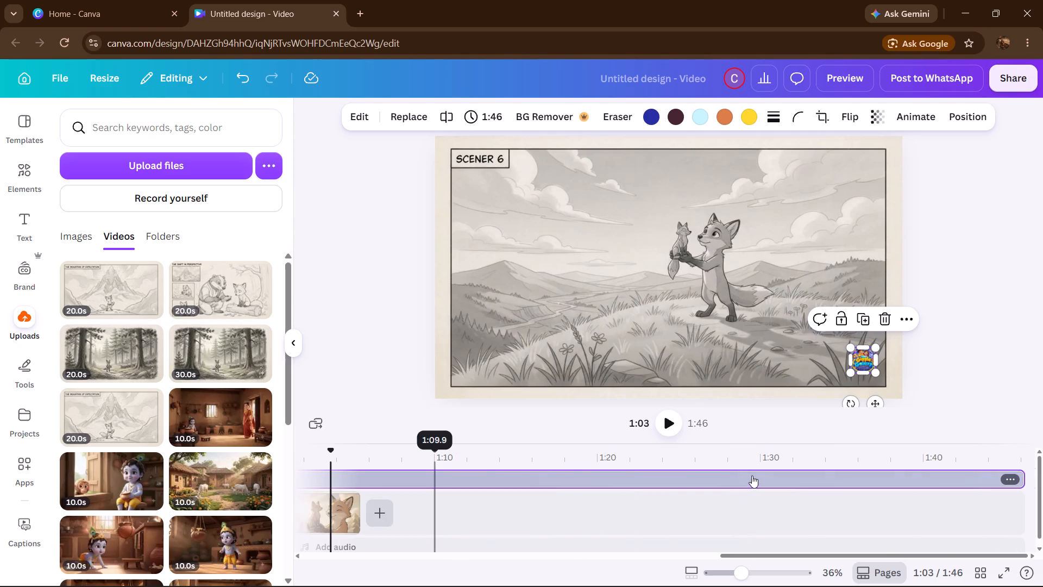
pyautogui.moveTo(1021, 477); pyautogui.dragTo(766, 501)
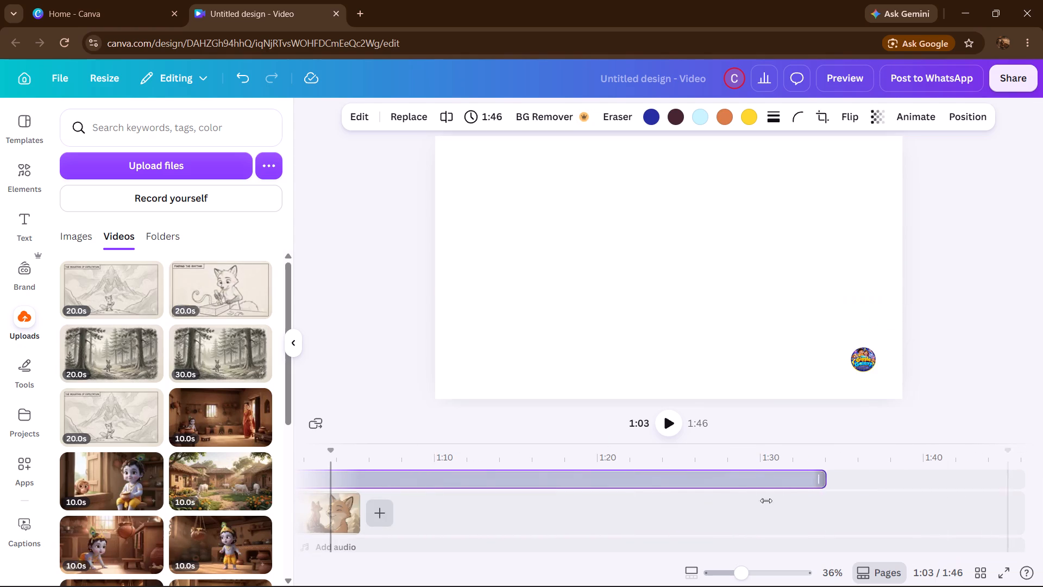
pyautogui.moveTo(766, 501); pyautogui.dragTo(592, 482)
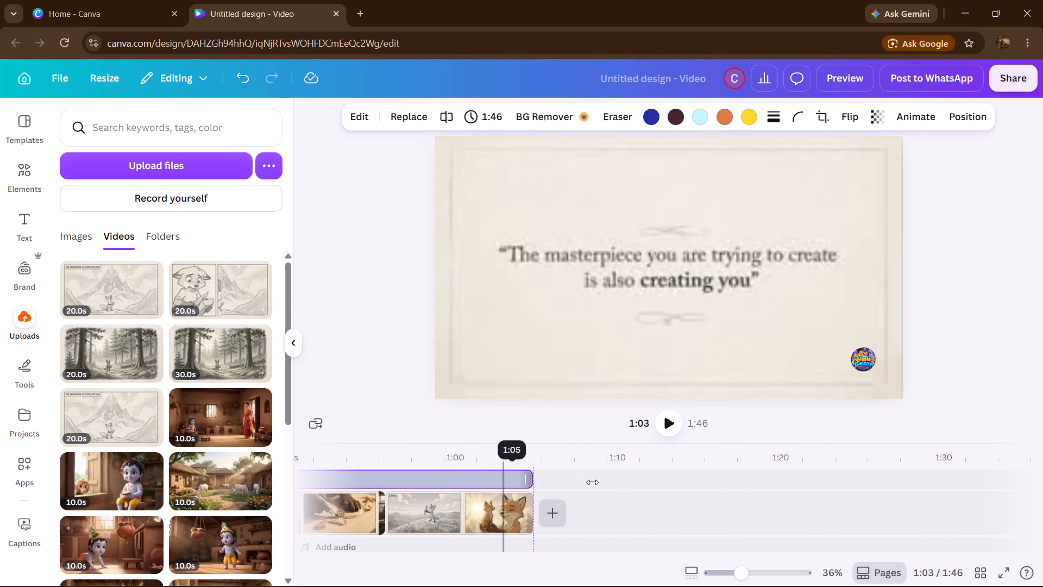
pyautogui.moveTo(592, 482); pyautogui.dragTo(527, 499)
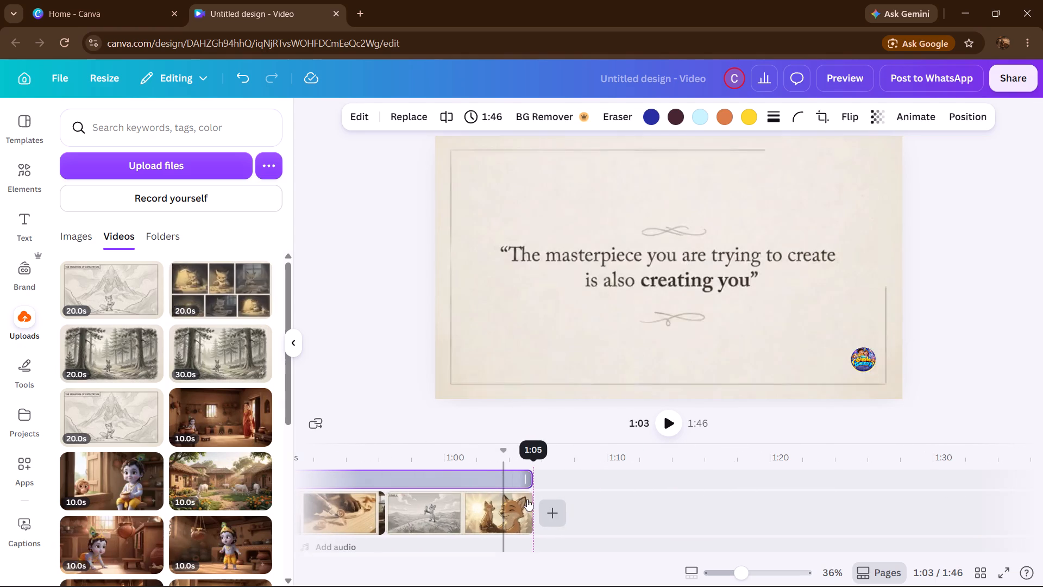
# Return to the start of the timeline and open the video in full screen for review.
pyautogui.hscroll(13, 548, 491)
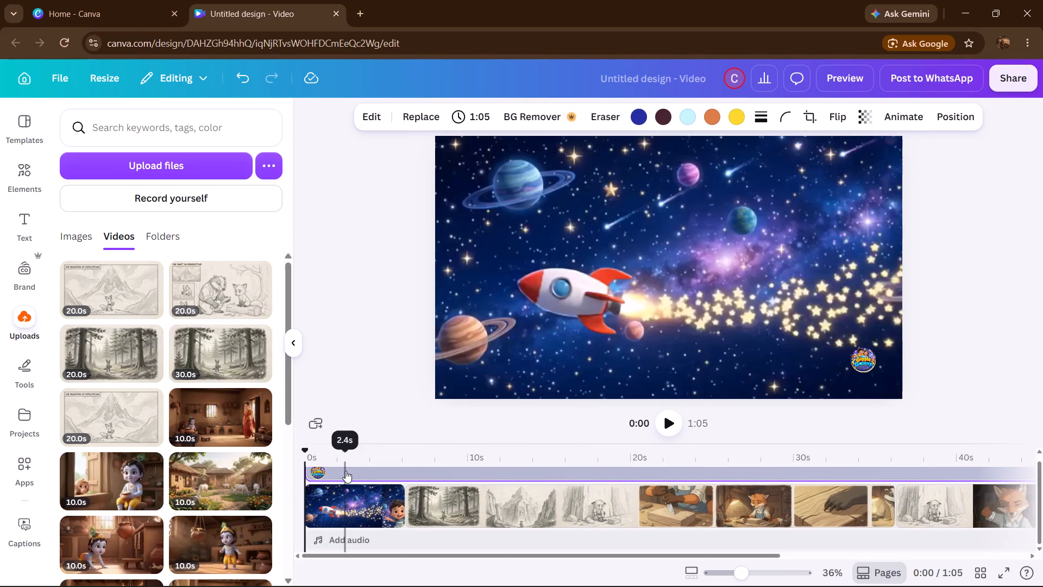
pyautogui.scroll(1, 345, 471)
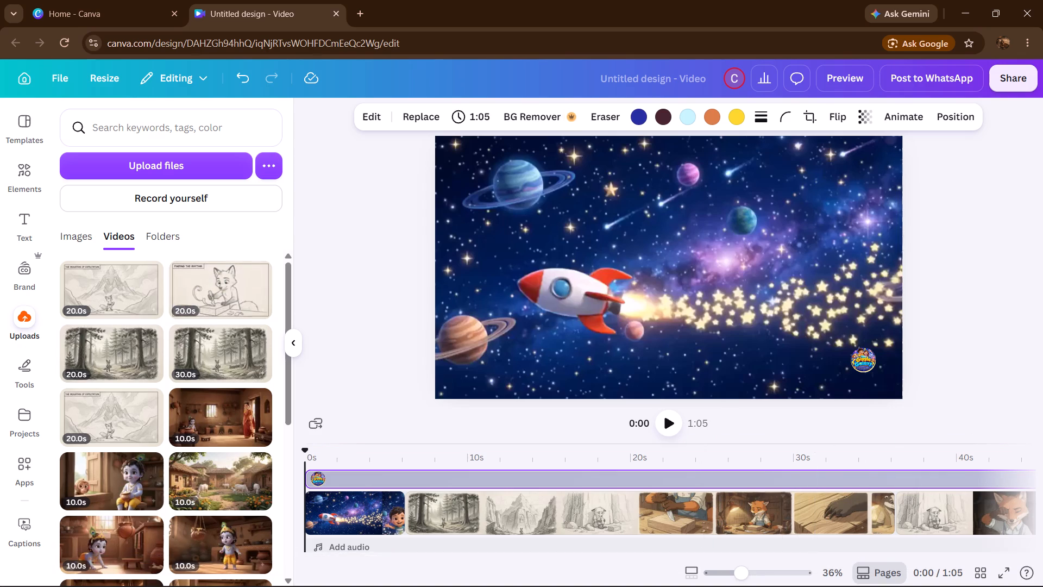
pyautogui.click(1008, 579)
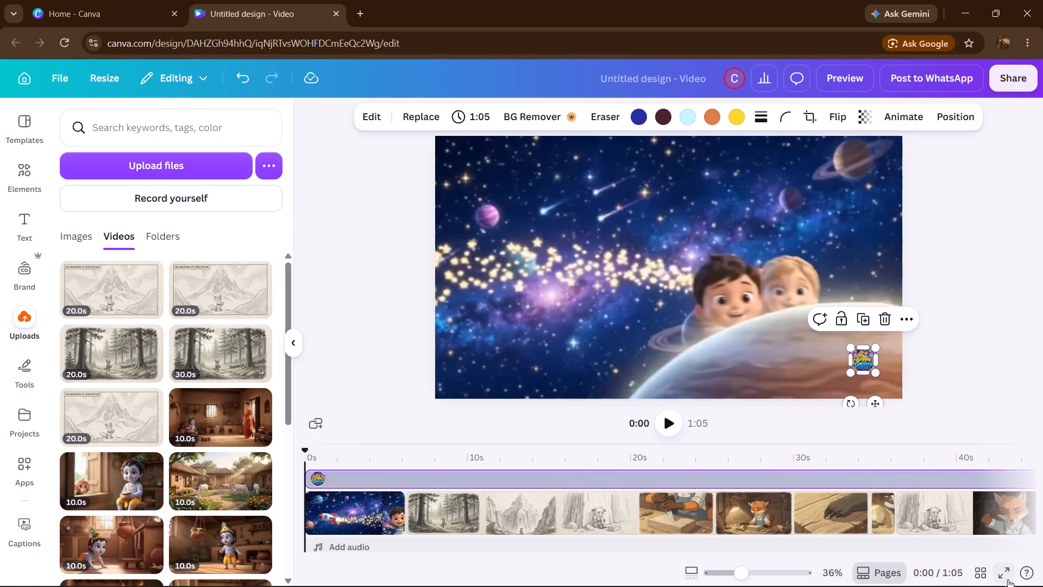
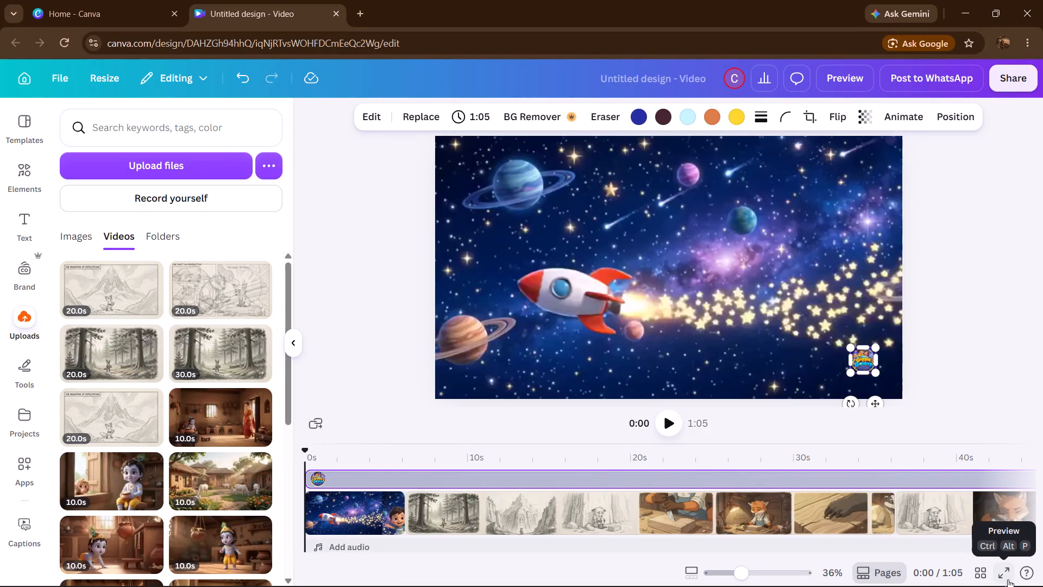
# Set up the finished video's download as an MP4 Video with the quality set to 4K.
pyautogui.click(1022, 71)
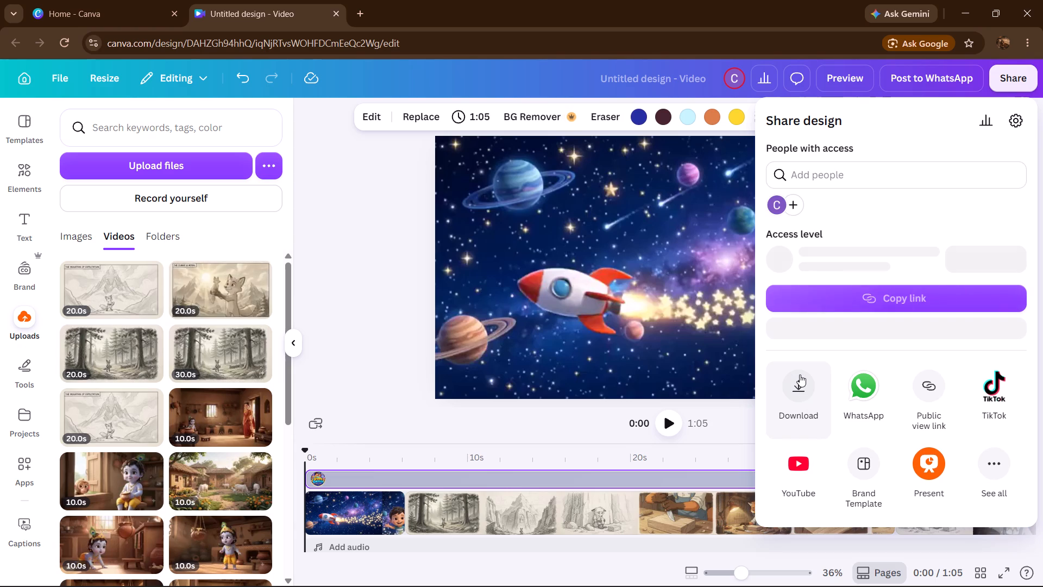
pyautogui.click(860, 398)
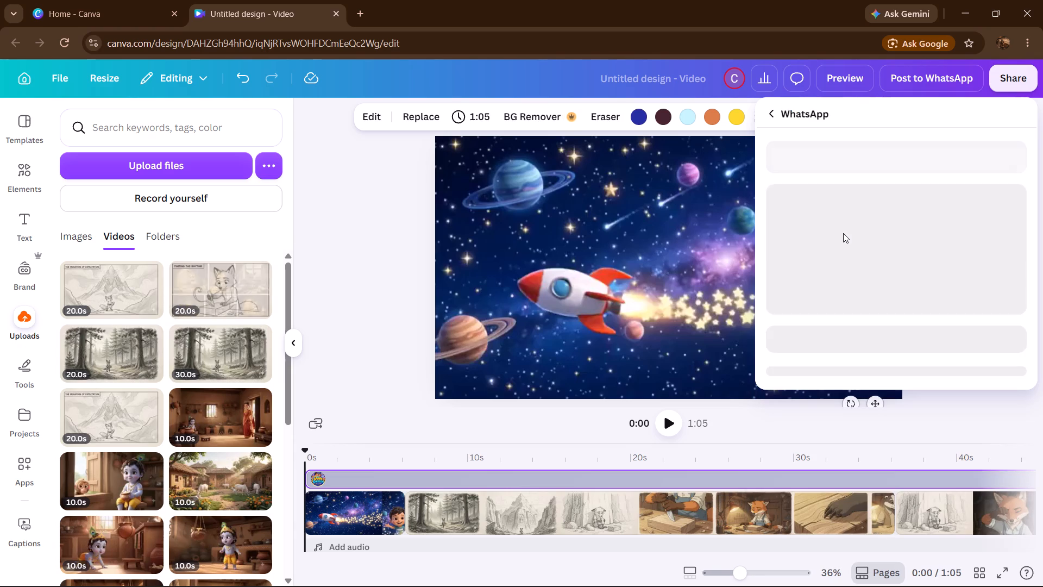
pyautogui.click(771, 116)
pyautogui.click(806, 396)
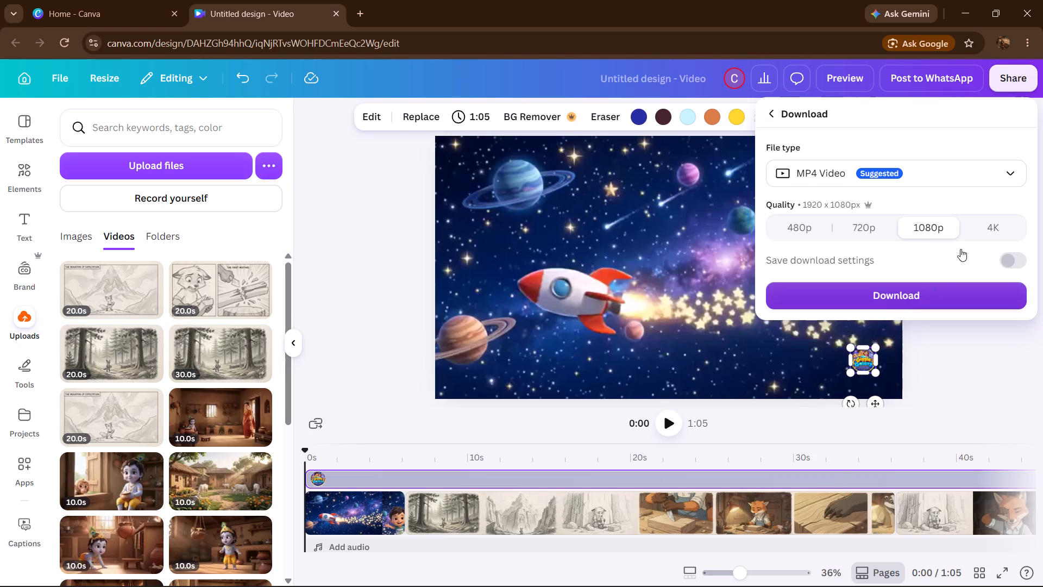
pyautogui.click(979, 232)
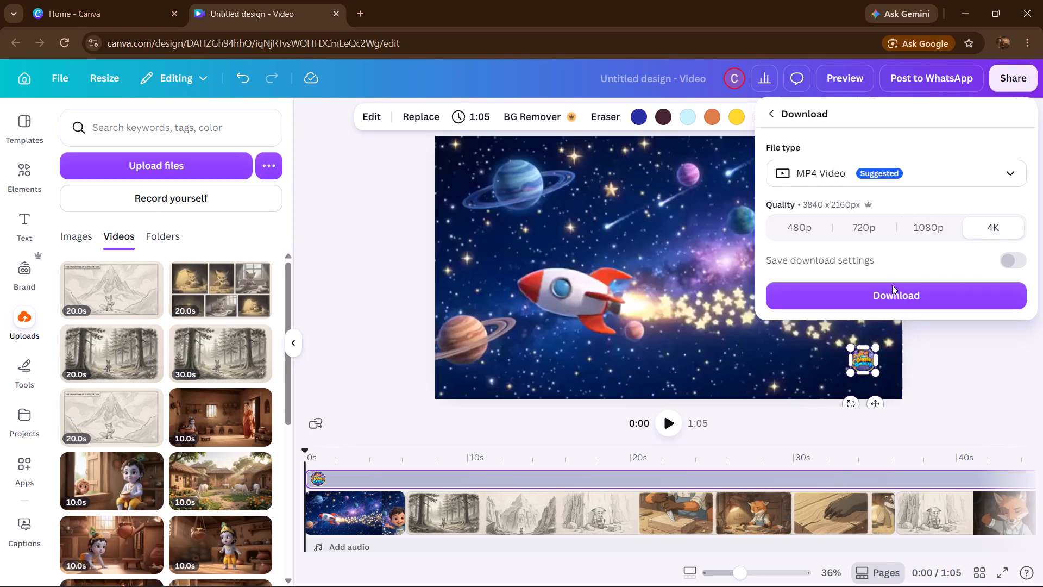
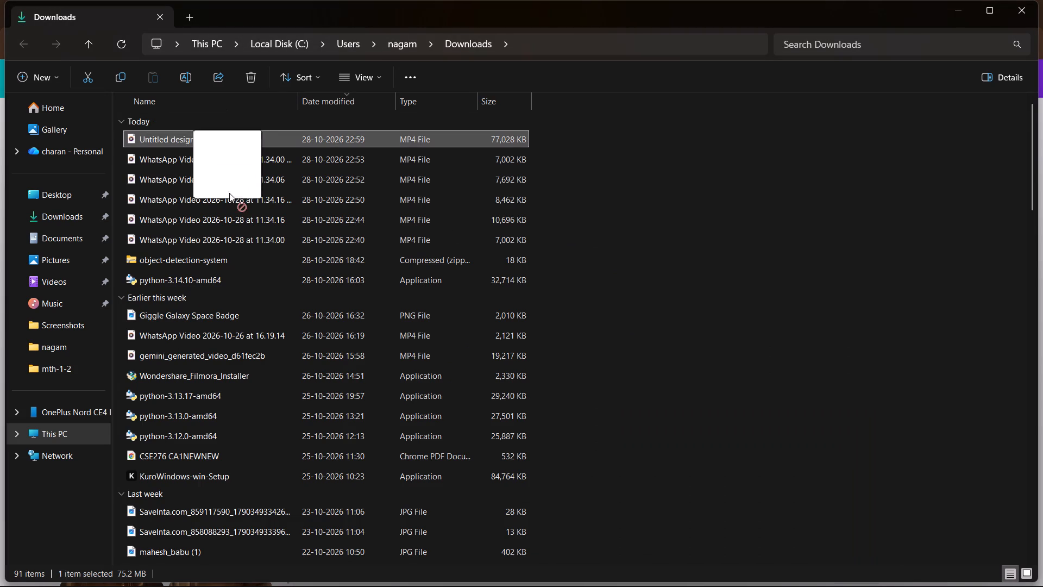
# In File Explorer's Downloads folder, select the Untitled design MP4 together with the five WhatsApp videos dated 2026-10-28.
pyautogui.moveTo(229, 193); pyautogui.dragTo(150, 139)
pyautogui.moveTo(125, 132); pyautogui.dragTo(155, 150)
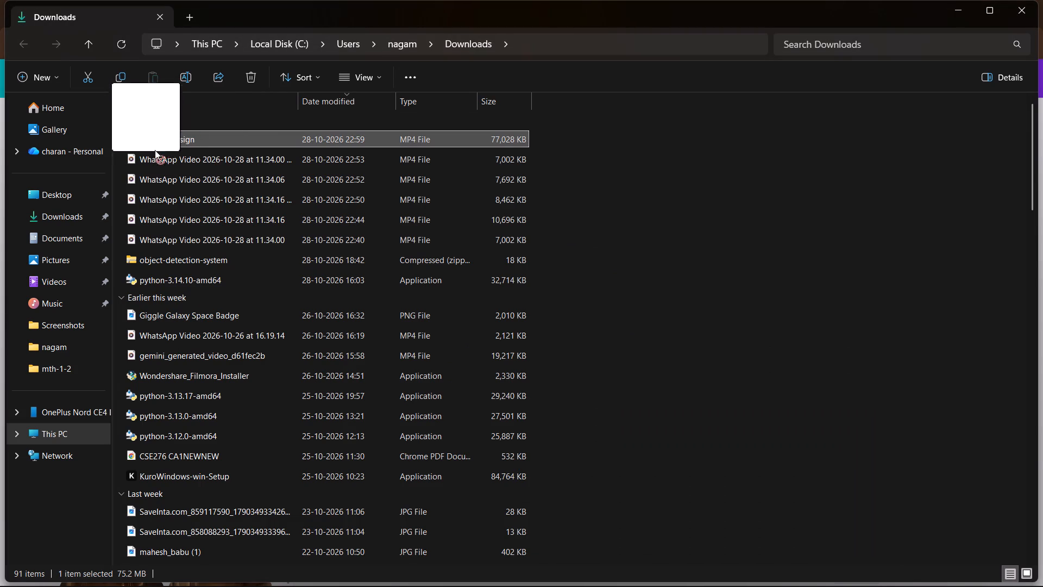
pyautogui.moveTo(155, 150); pyautogui.dragTo(148, 136)
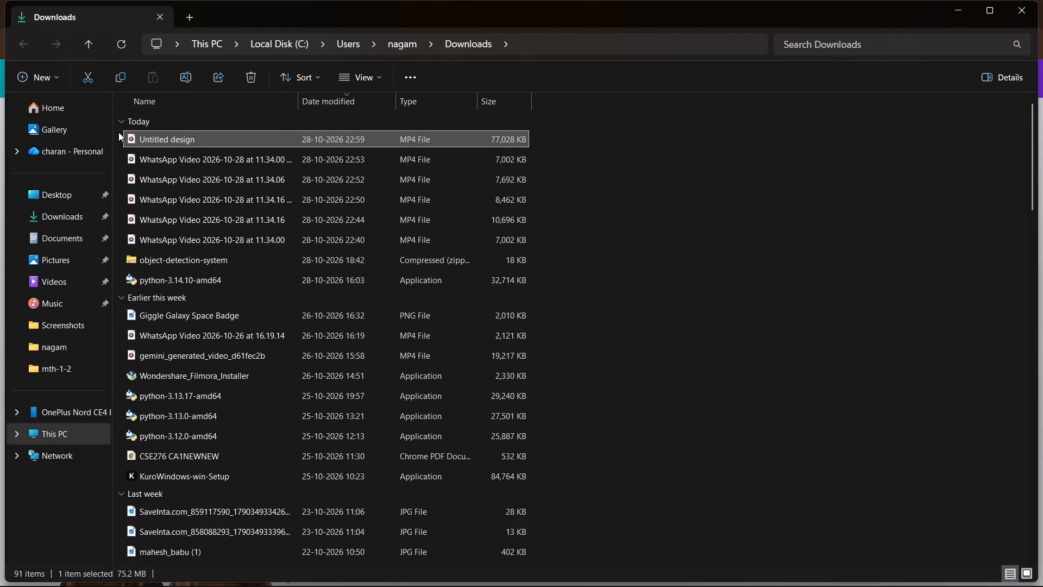
pyautogui.moveTo(120, 132); pyautogui.dragTo(293, 250)
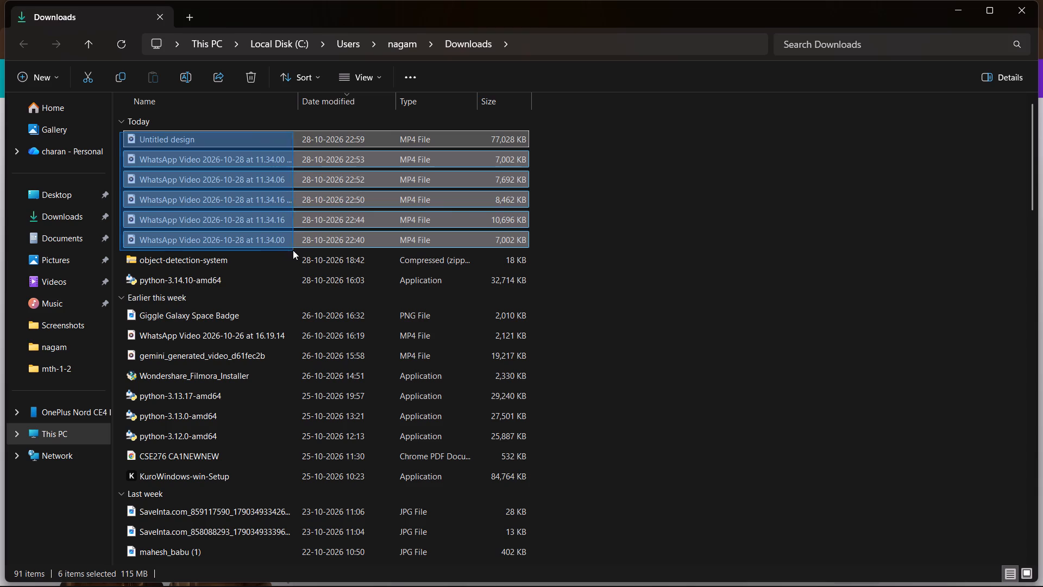
pyautogui.moveTo(293, 250); pyautogui.dragTo(505, 233)
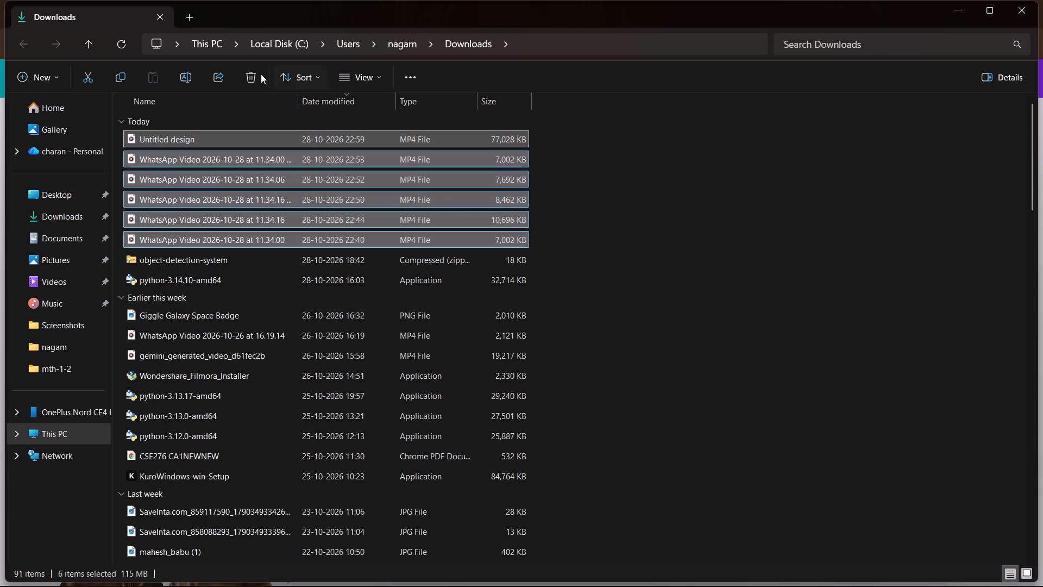
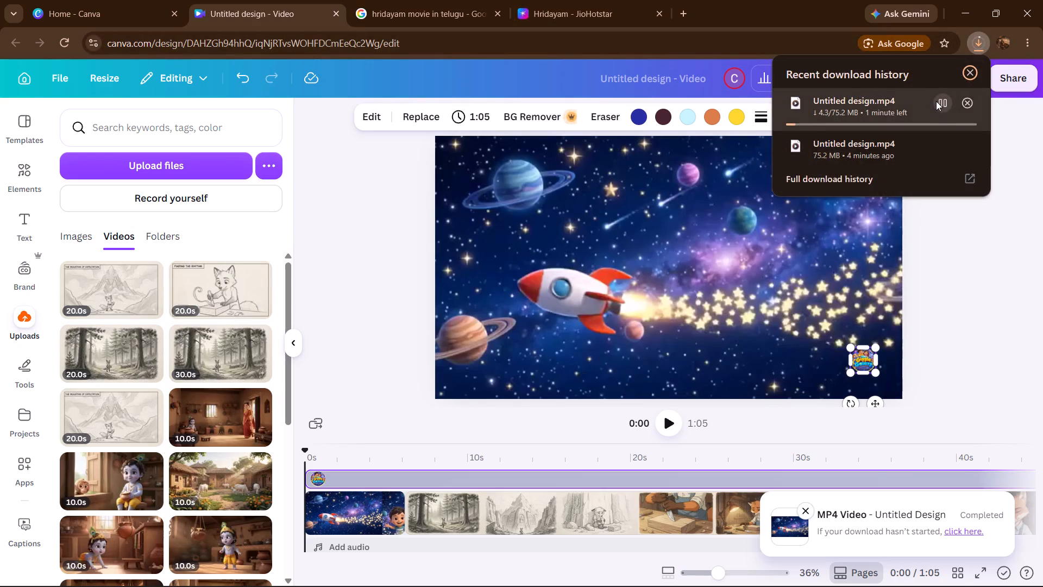
# Pause the in-progress download of Untitled design.mp4 in the browser's recent downloads.
pyautogui.click(936, 101)
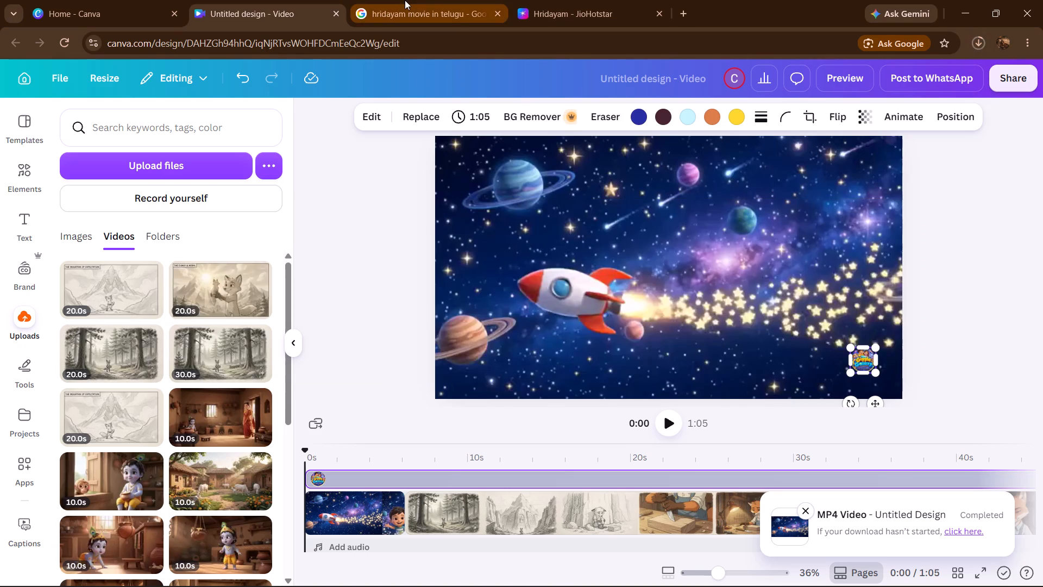
# Close the Hridayam movie search tab and the Hridayam JioHotstar tab, leaving only the two Canva tabs open.
pyautogui.click(405, 0)
pyautogui.click(494, 17)
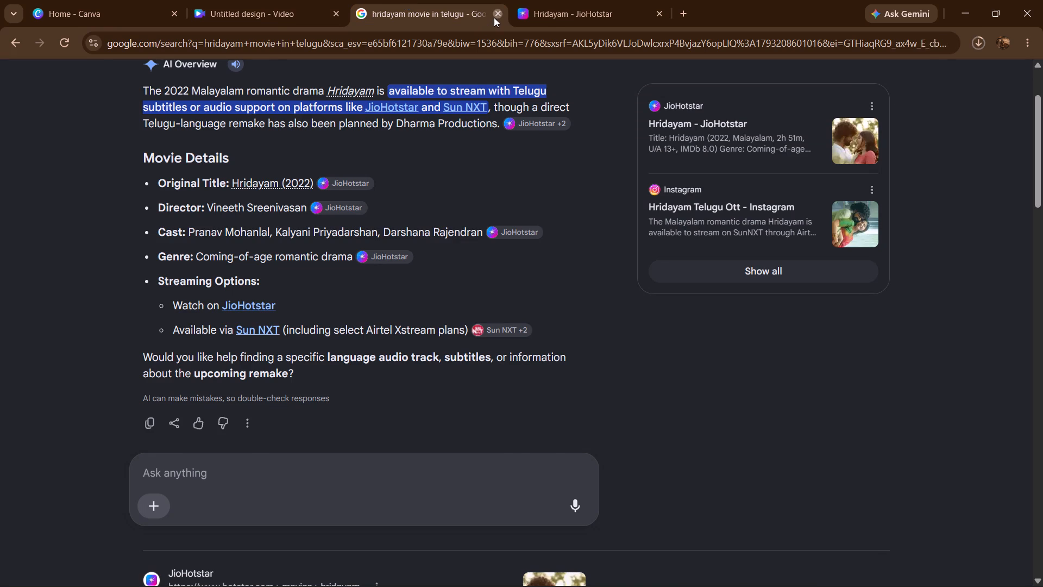
pyautogui.click(494, 17)
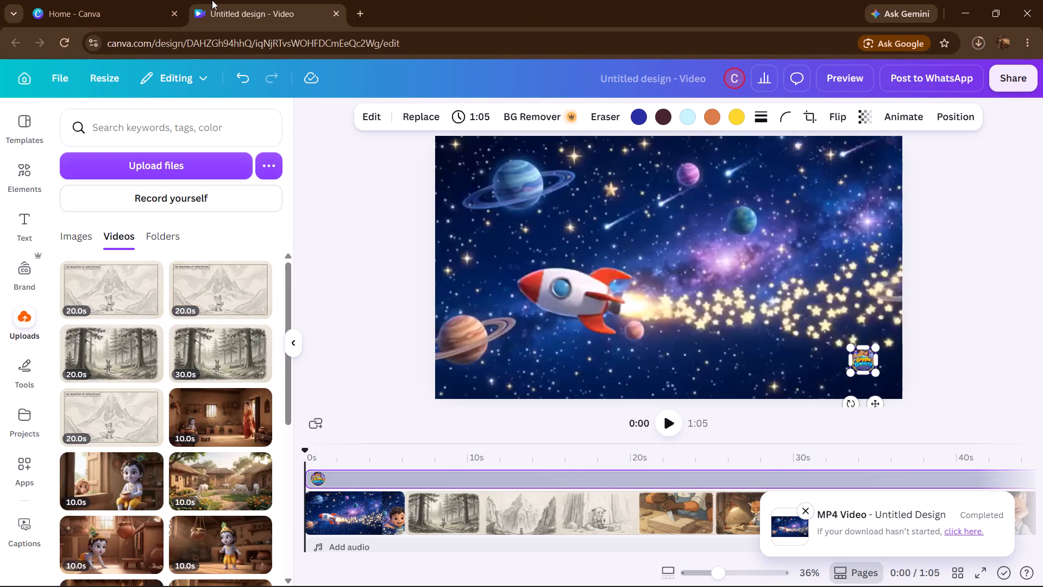
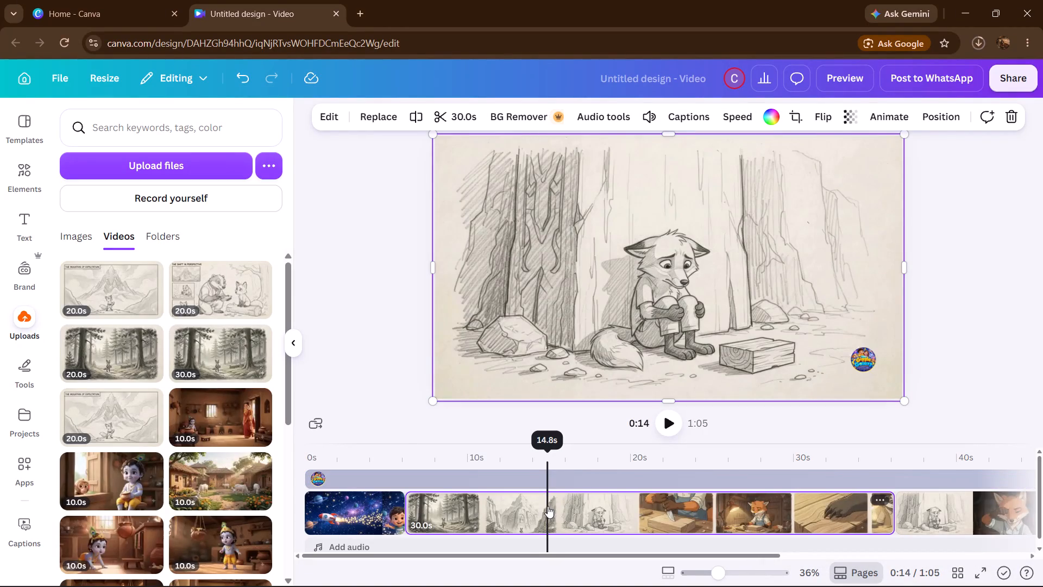
# Delete all the fox footage clips from the timeline, keeping only the space intro clip and the logo track.
pyautogui.press('Delete')
pyautogui.press('Delete')
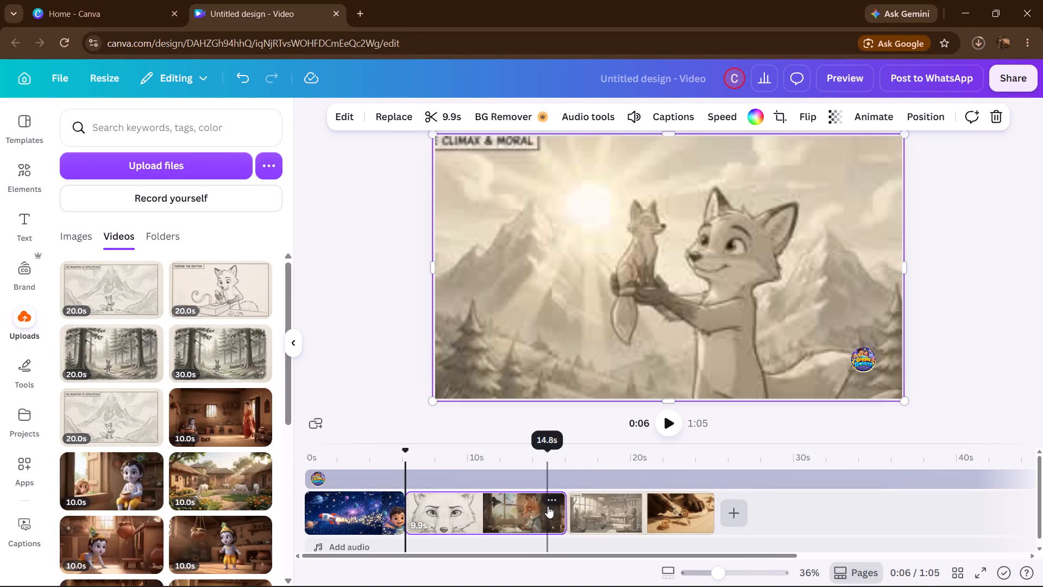
pyautogui.press('Delete')
pyautogui.press('Delete')
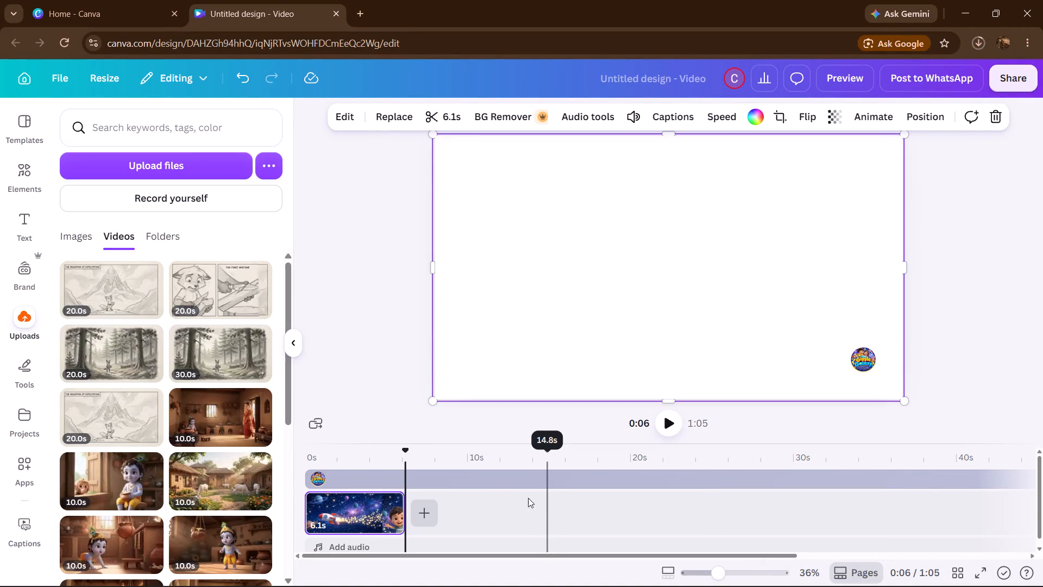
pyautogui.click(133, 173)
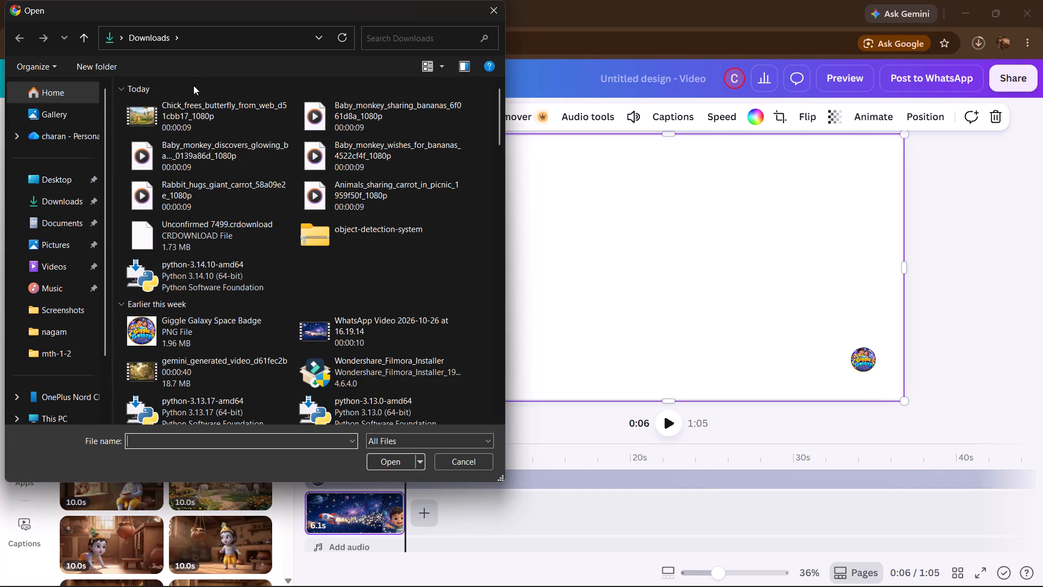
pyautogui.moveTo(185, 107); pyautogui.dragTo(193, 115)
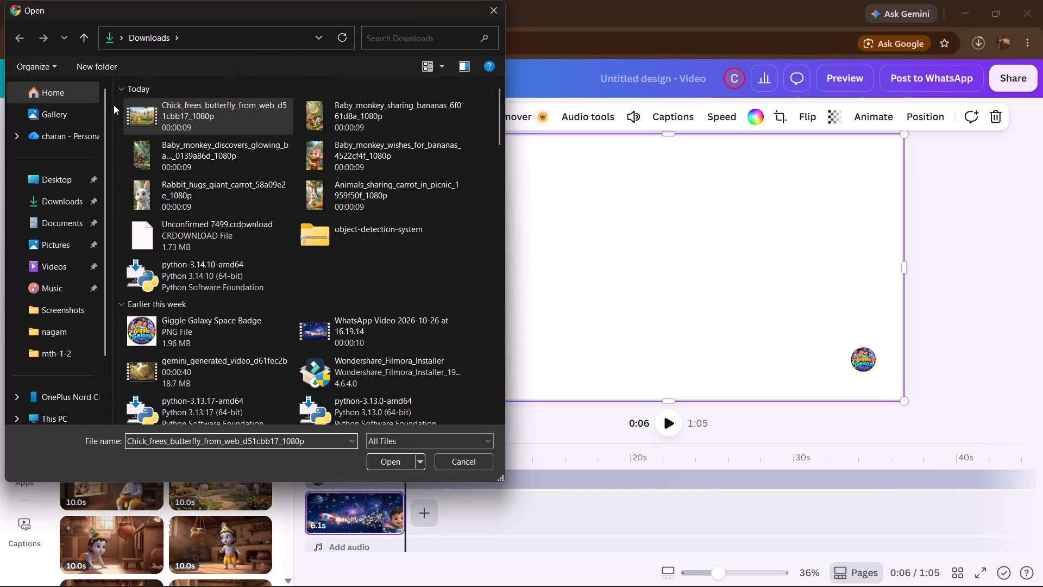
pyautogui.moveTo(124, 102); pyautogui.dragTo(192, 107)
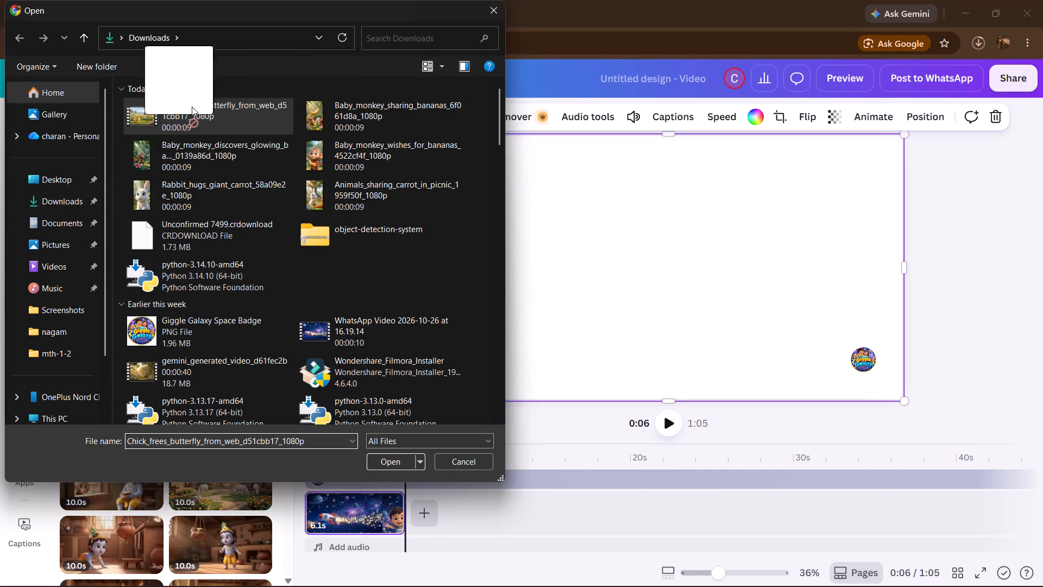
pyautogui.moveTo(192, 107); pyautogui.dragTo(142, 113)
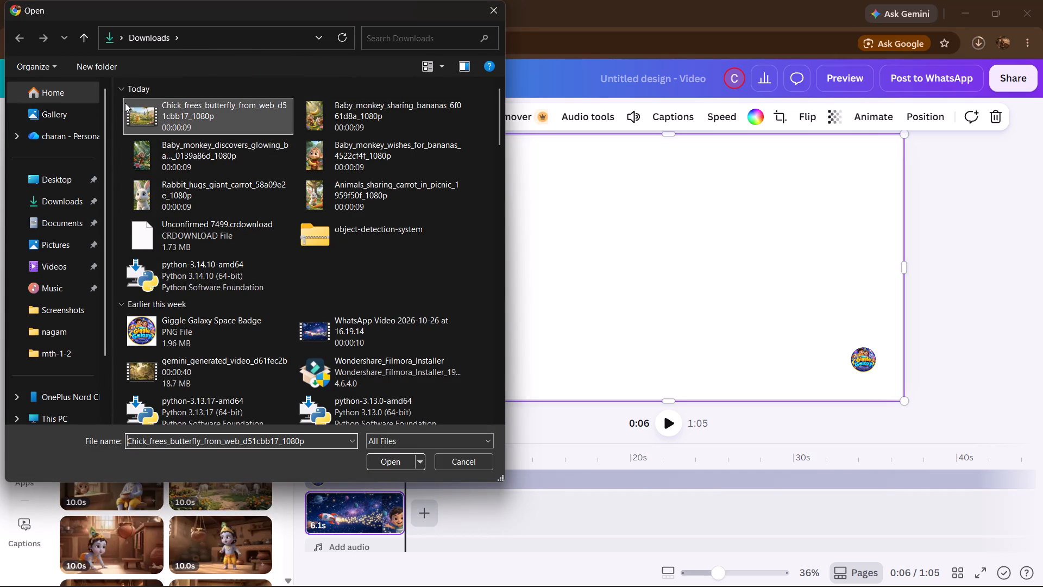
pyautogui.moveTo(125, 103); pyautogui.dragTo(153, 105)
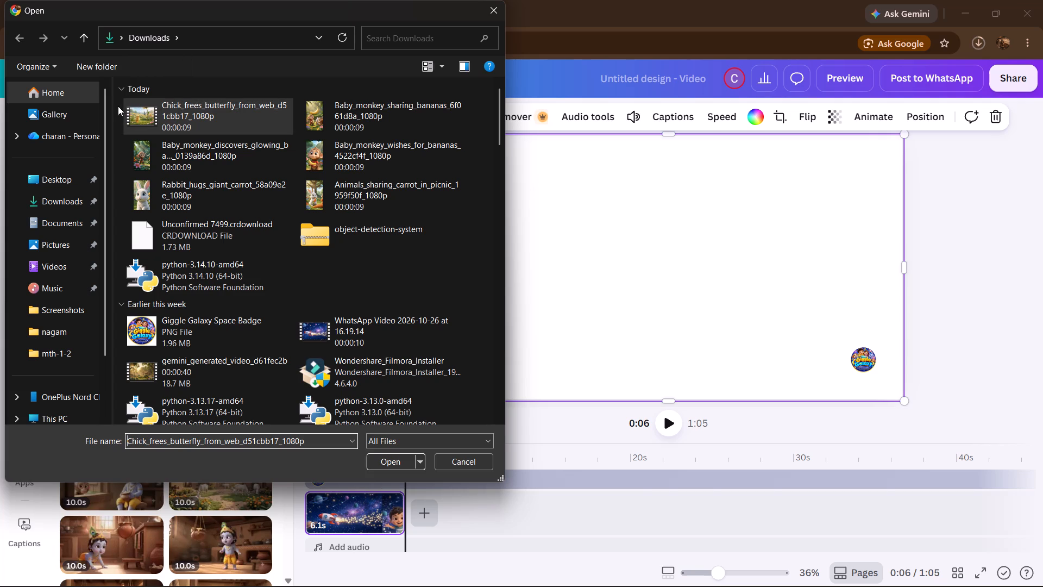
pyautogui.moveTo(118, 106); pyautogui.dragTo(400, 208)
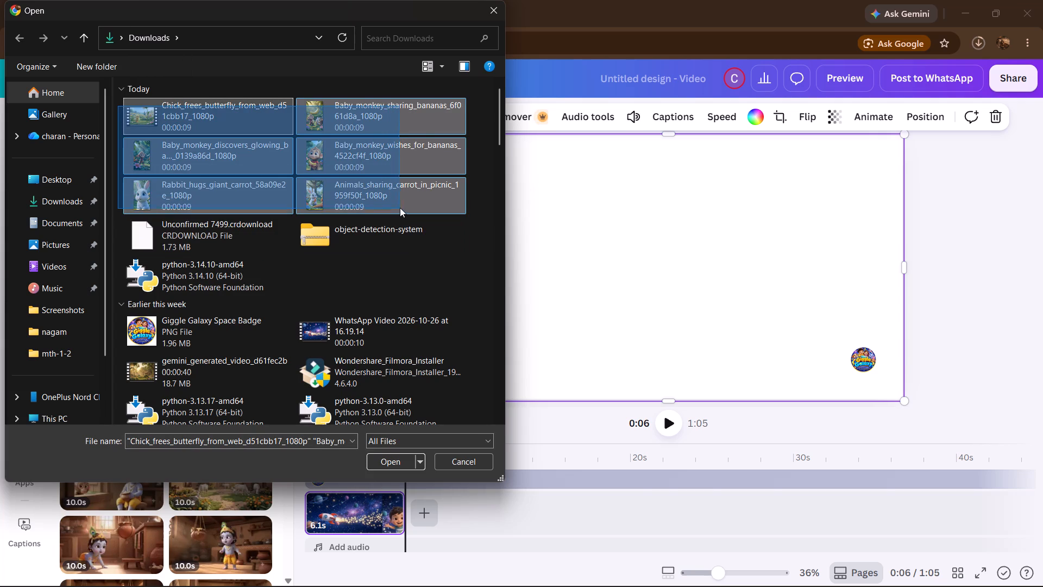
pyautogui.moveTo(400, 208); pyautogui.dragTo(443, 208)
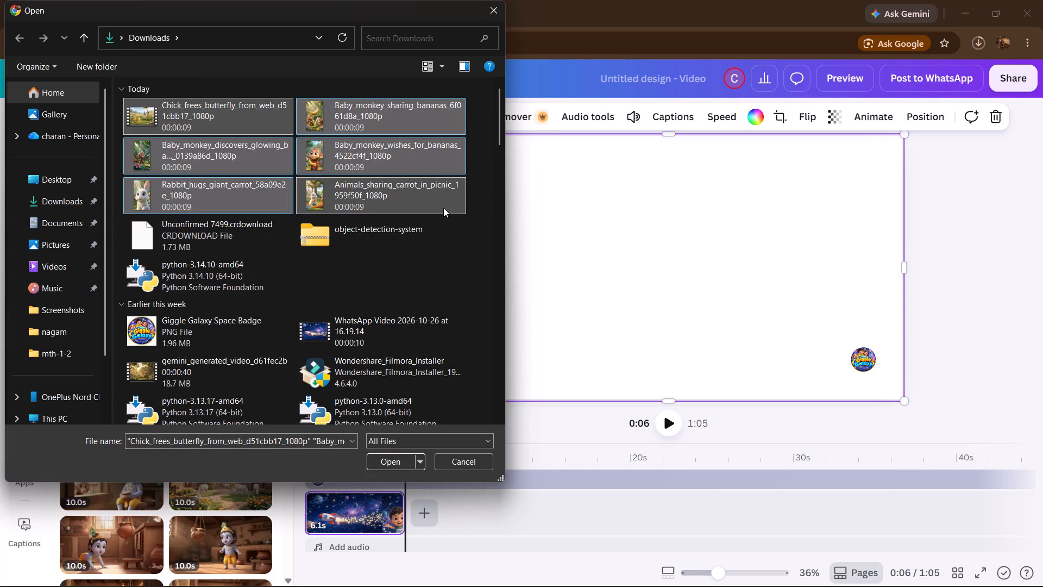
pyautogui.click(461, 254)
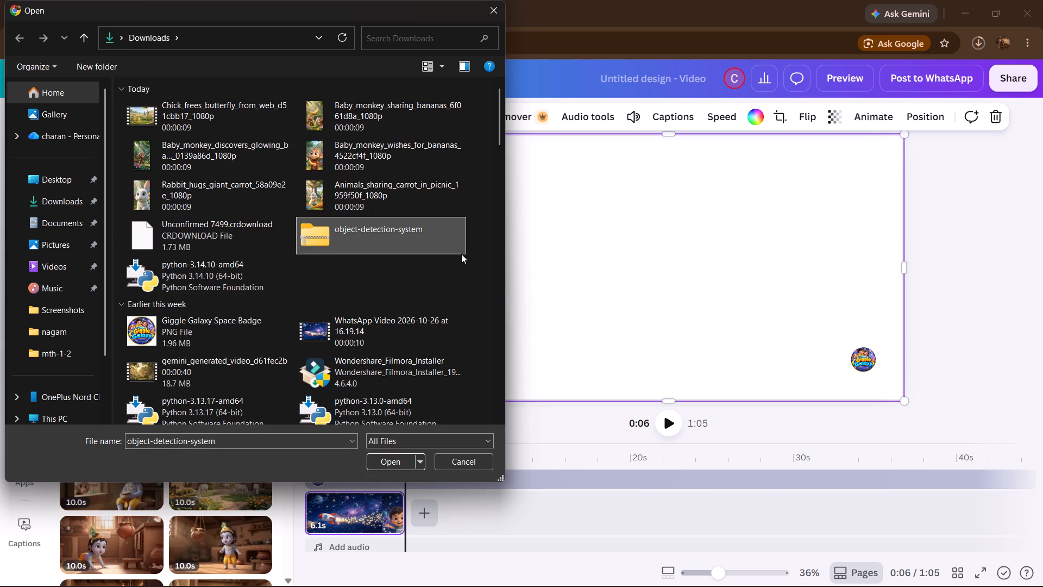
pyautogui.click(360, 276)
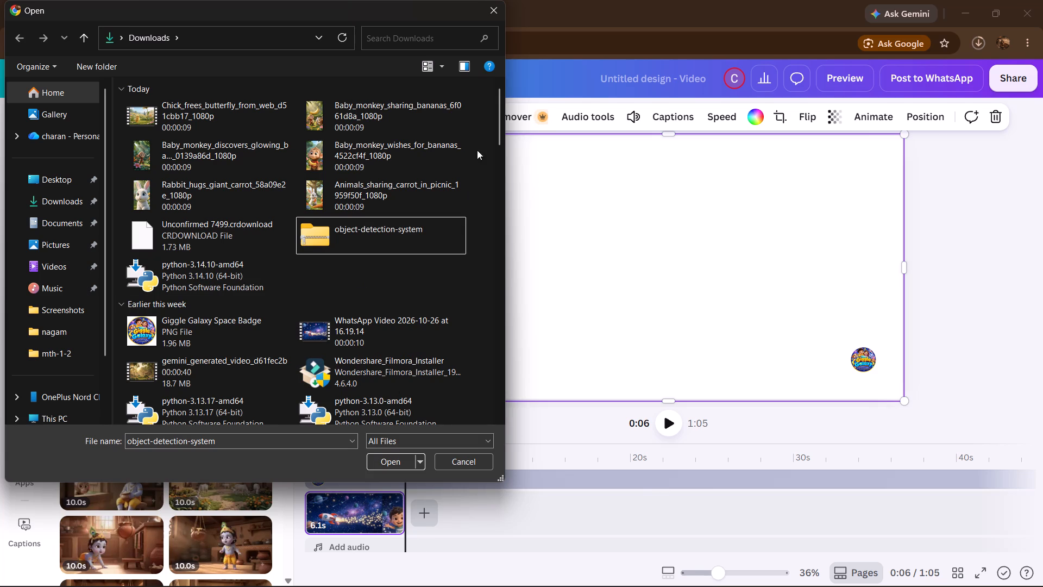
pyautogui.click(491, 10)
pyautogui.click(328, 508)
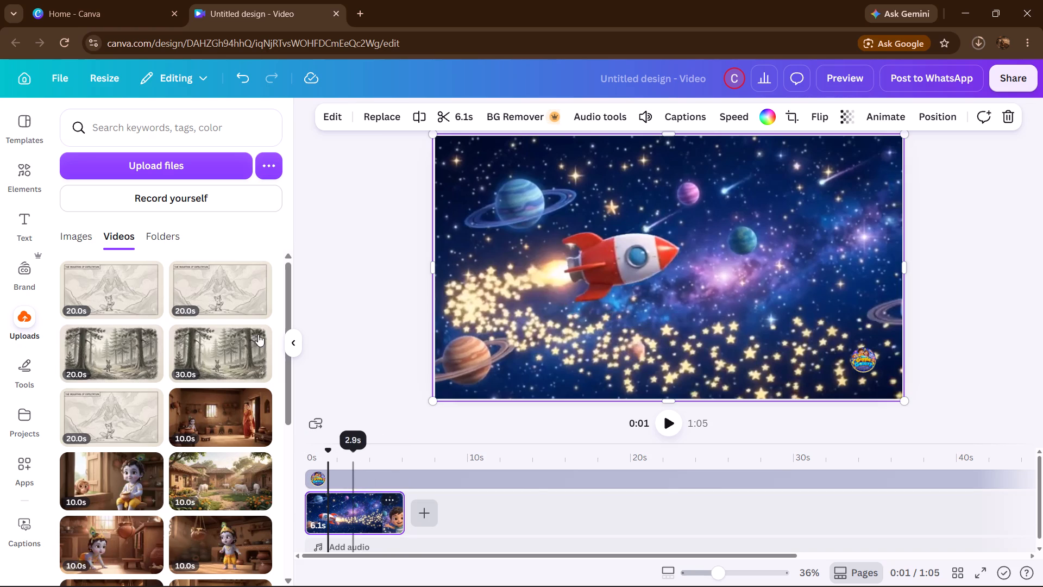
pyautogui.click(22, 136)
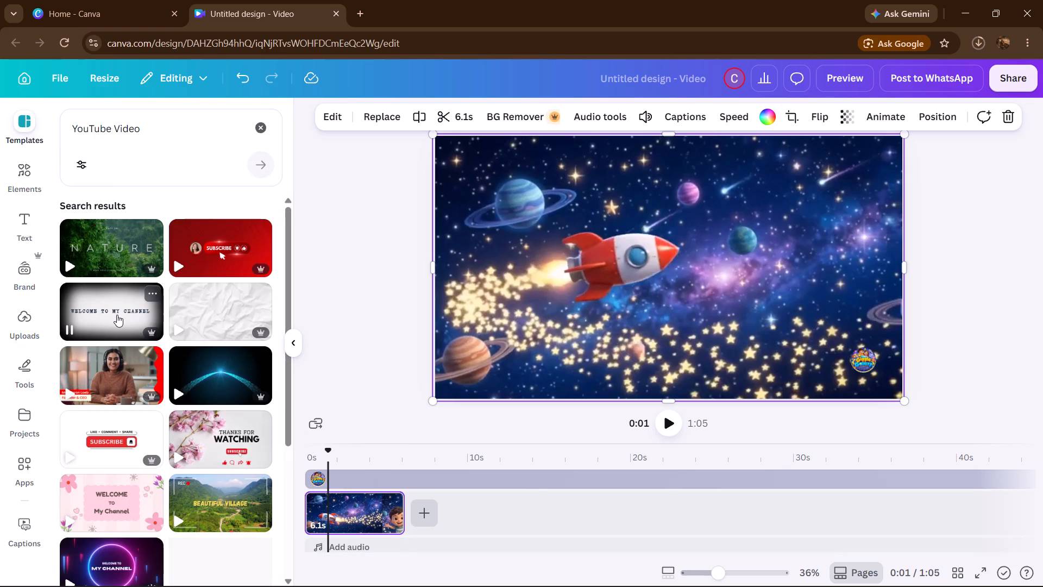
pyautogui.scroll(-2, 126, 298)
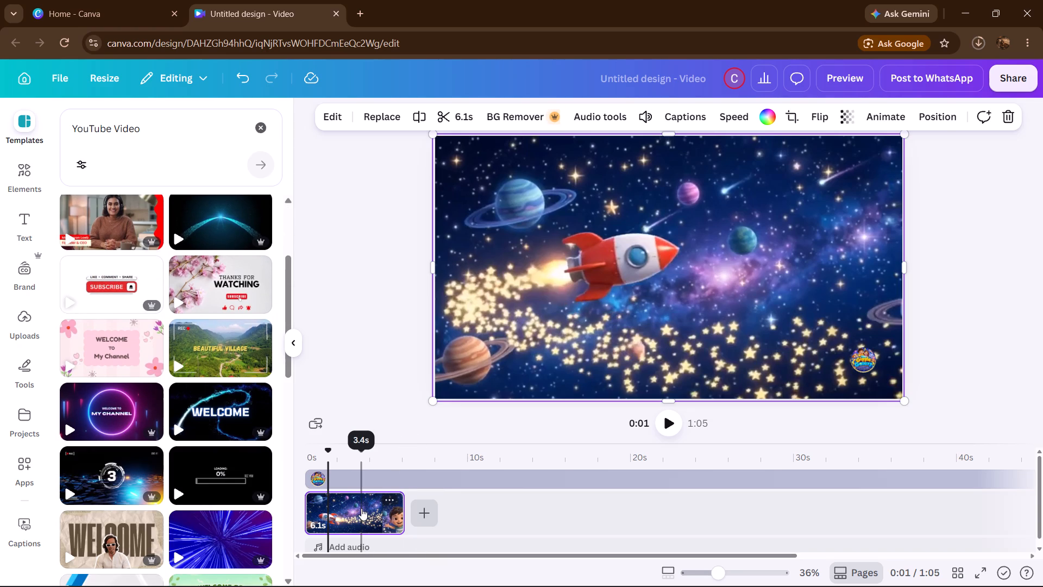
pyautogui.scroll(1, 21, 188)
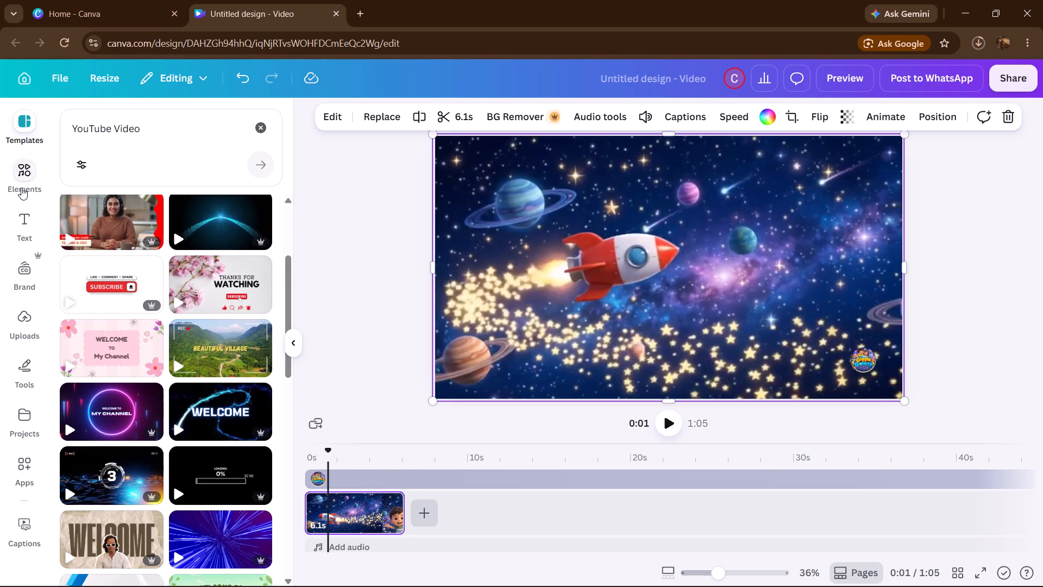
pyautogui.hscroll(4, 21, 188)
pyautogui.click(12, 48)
# Close the Untitled design video tab, leaving only the Canva home page open.
pyautogui.click(335, 14)
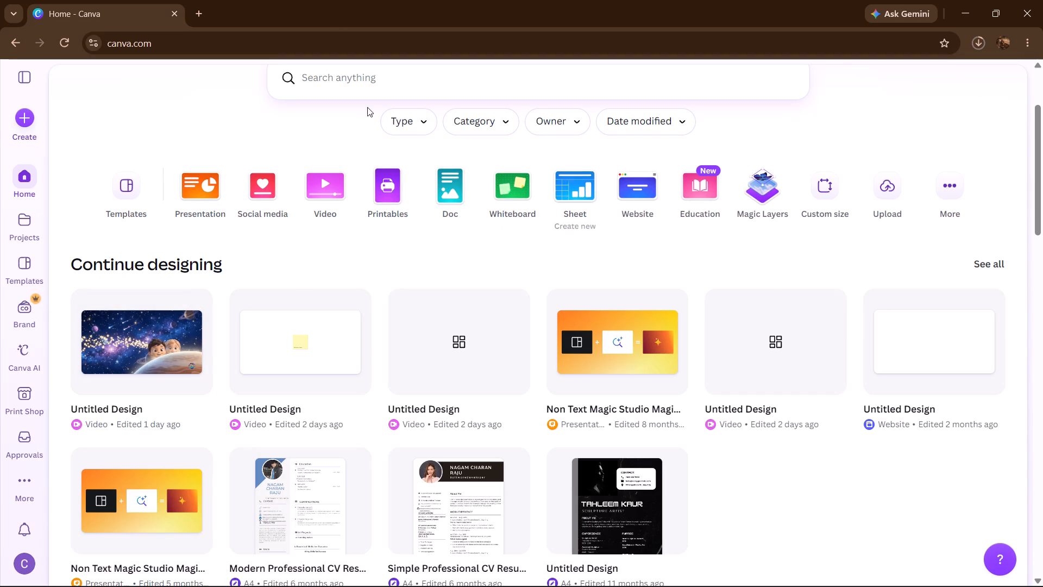
# Look through the Canva home page's recent designs, template categories, and frequently used and popular design types.
pyautogui.scroll(-5, 274, 205)
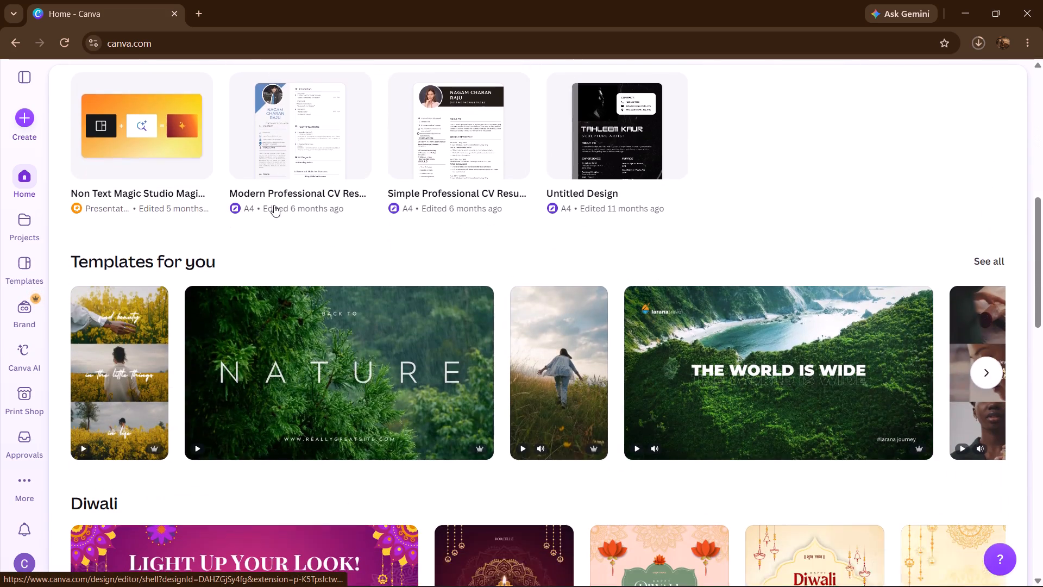
pyautogui.scroll(-8, 274, 205)
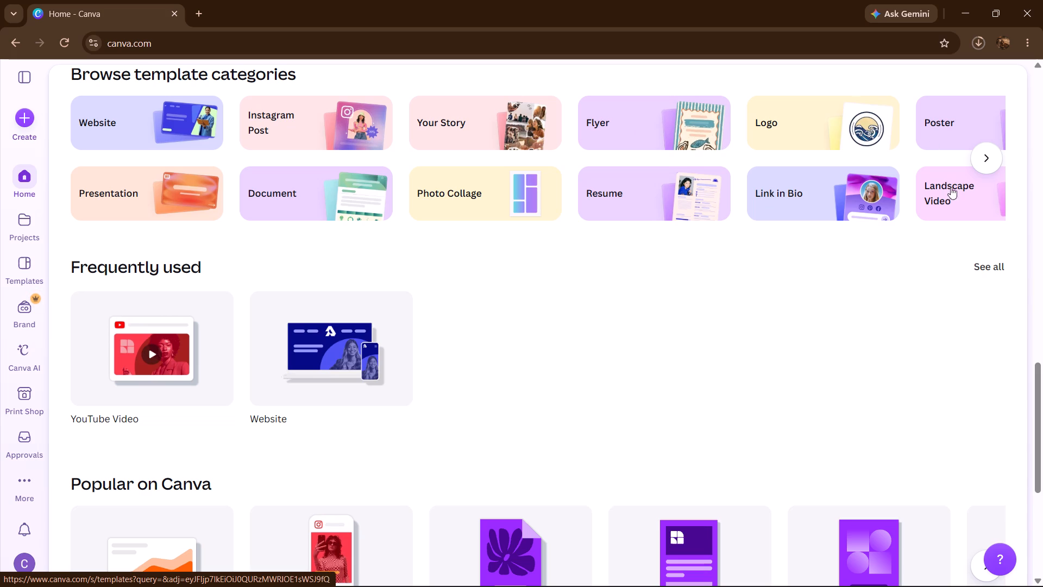
pyautogui.click(988, 152)
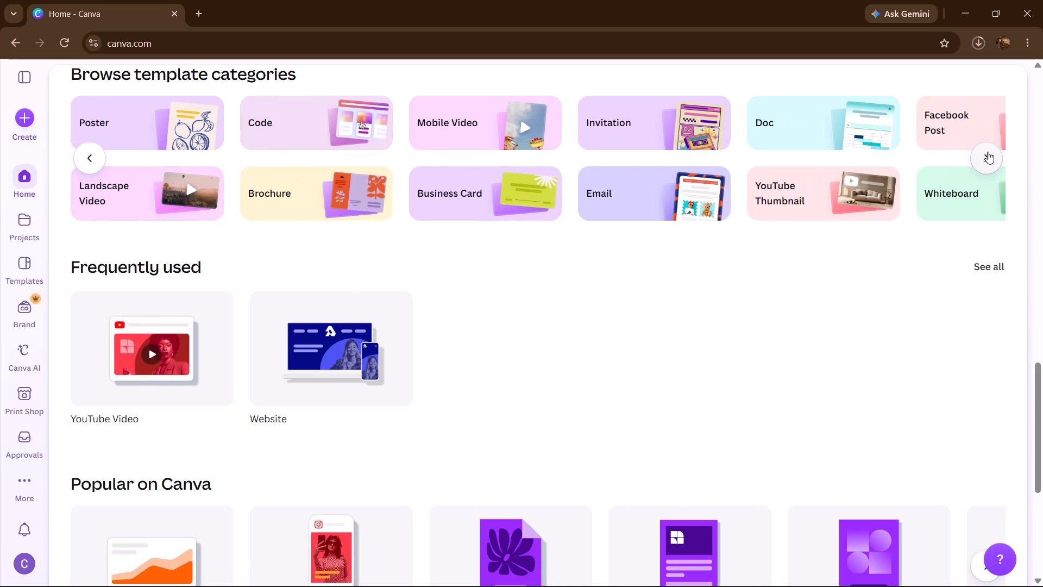
pyautogui.click(988, 152)
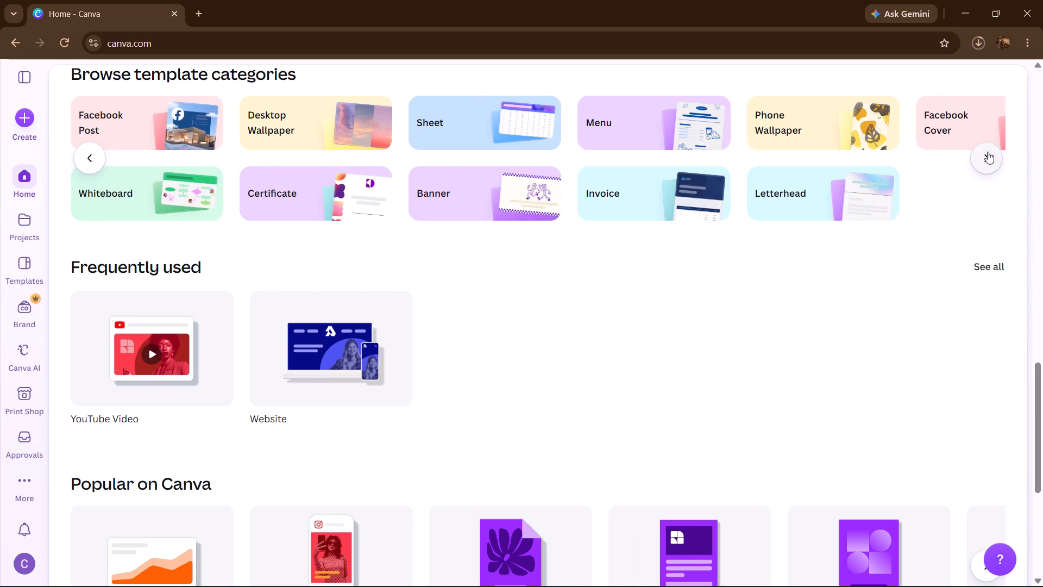
pyautogui.click(80, 157)
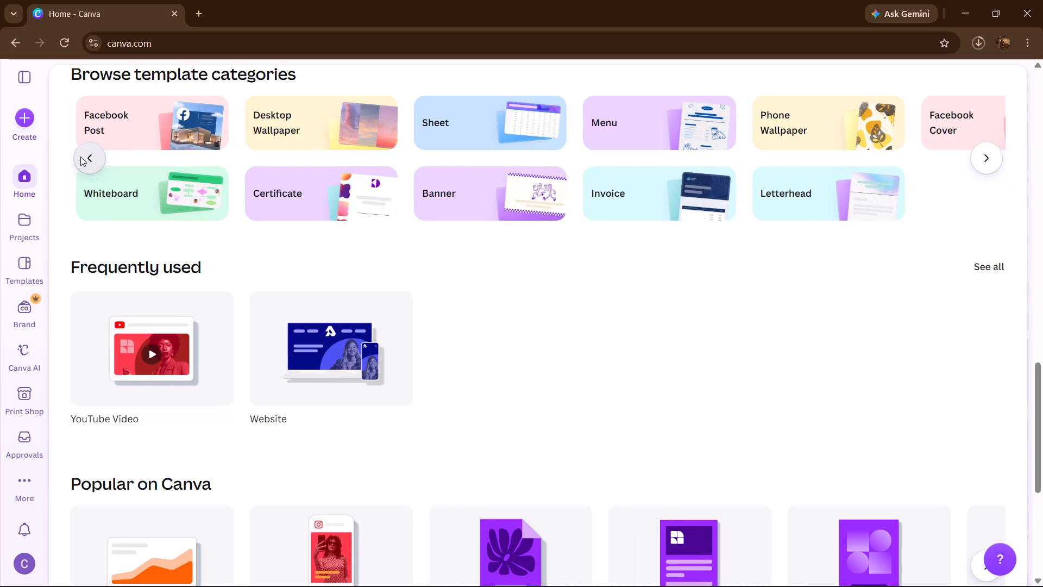
pyautogui.click(80, 157)
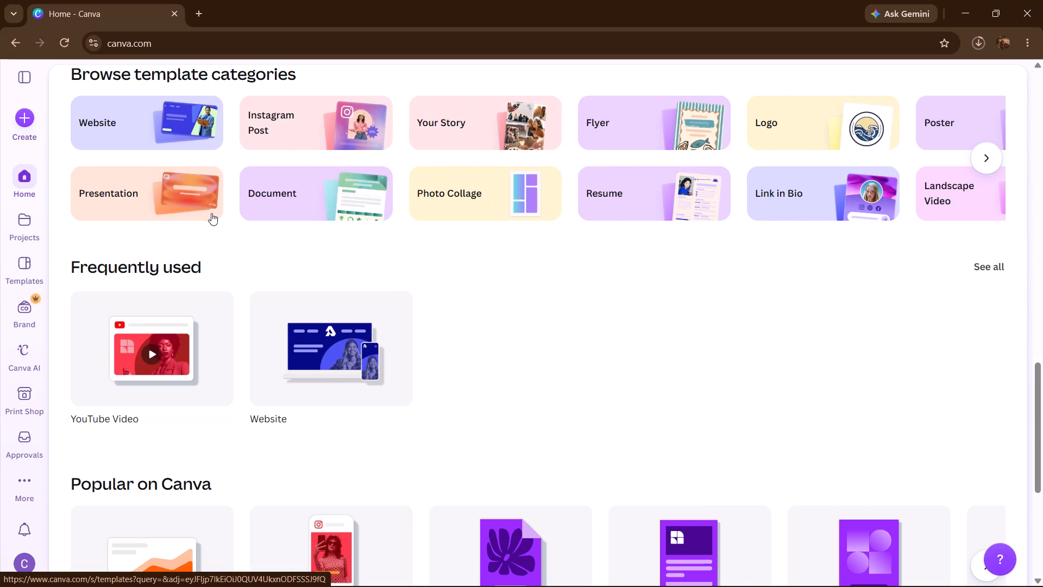
pyautogui.scroll(-3, 279, 333)
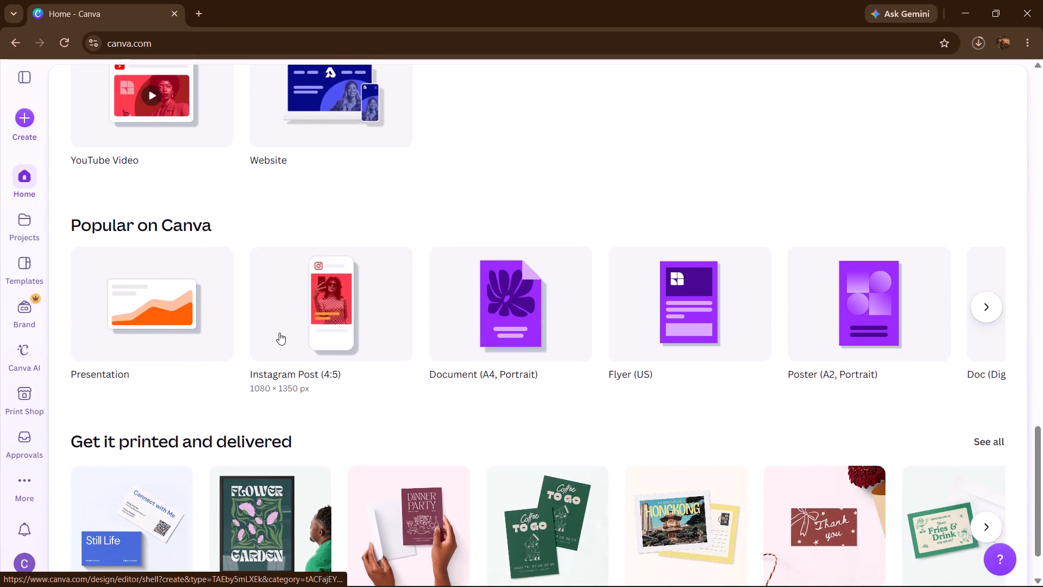
pyautogui.scroll(-1, 279, 333)
pyautogui.hscroll(1, 345, 311)
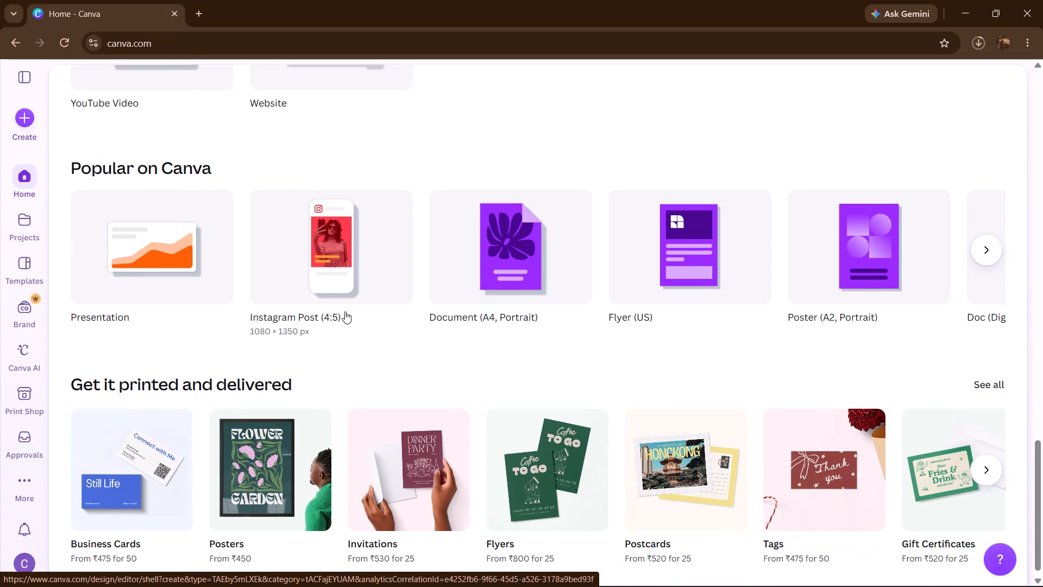
pyautogui.hscroll(1, 345, 311)
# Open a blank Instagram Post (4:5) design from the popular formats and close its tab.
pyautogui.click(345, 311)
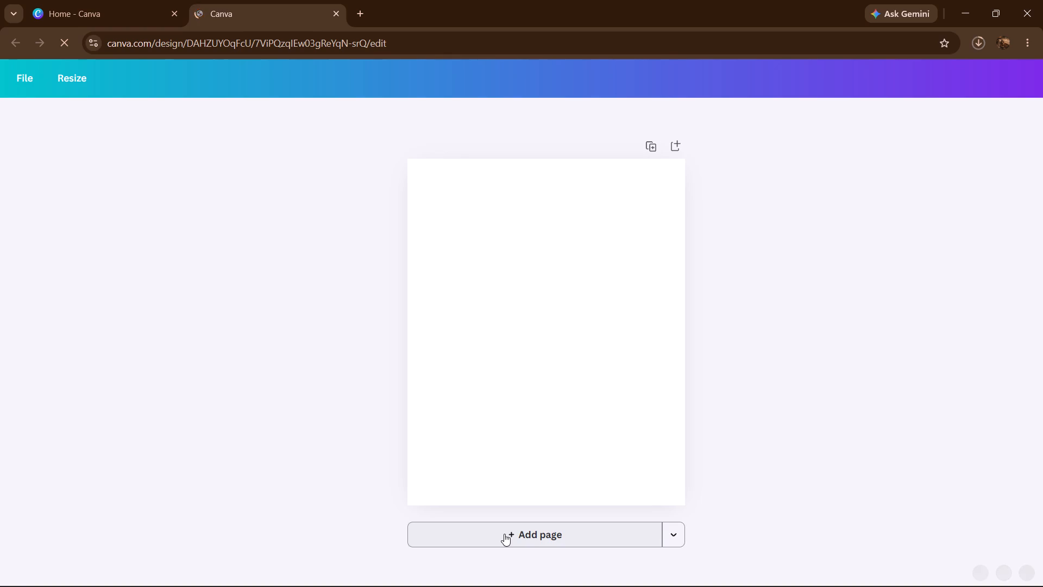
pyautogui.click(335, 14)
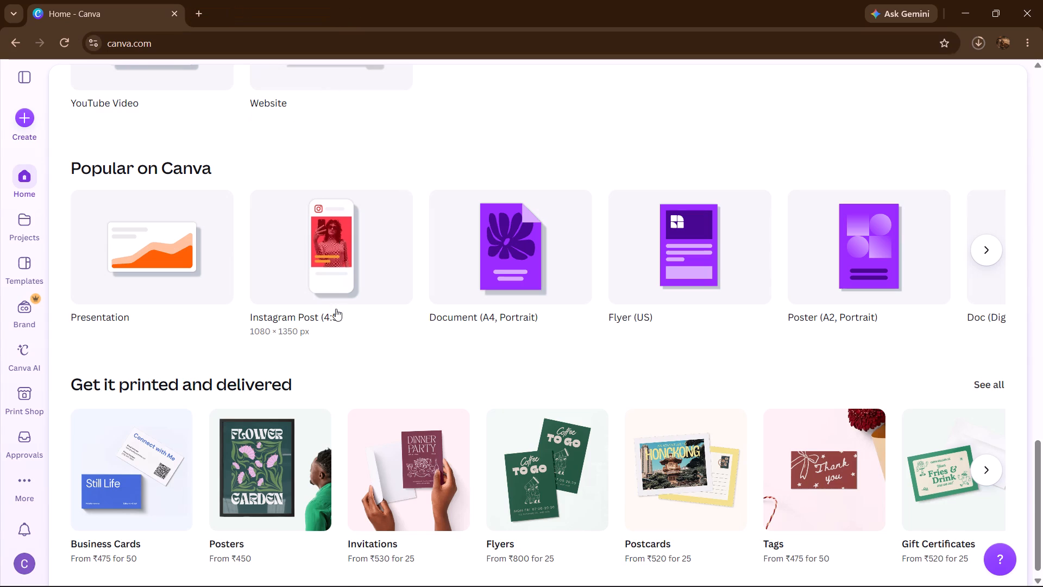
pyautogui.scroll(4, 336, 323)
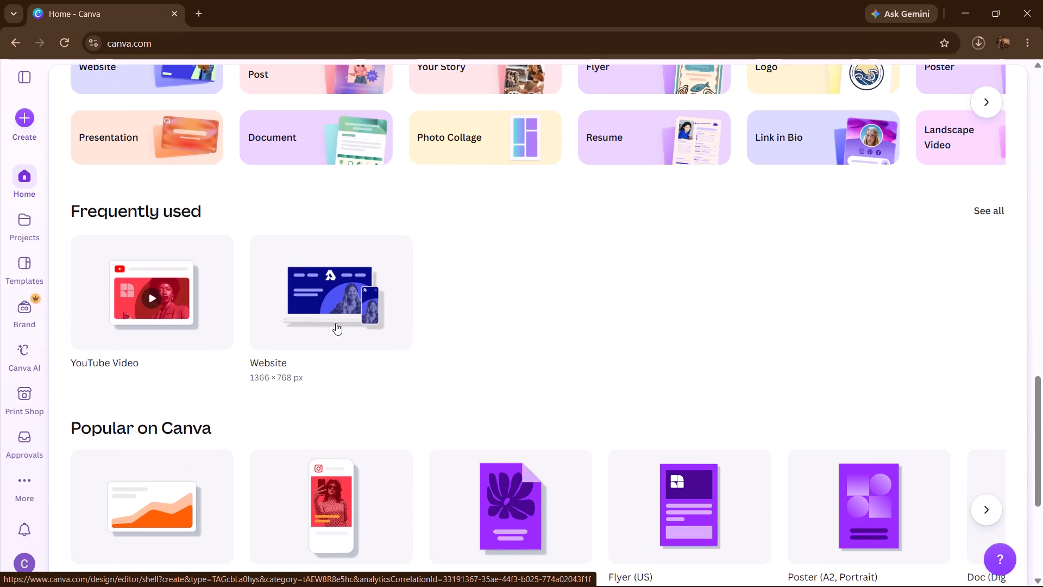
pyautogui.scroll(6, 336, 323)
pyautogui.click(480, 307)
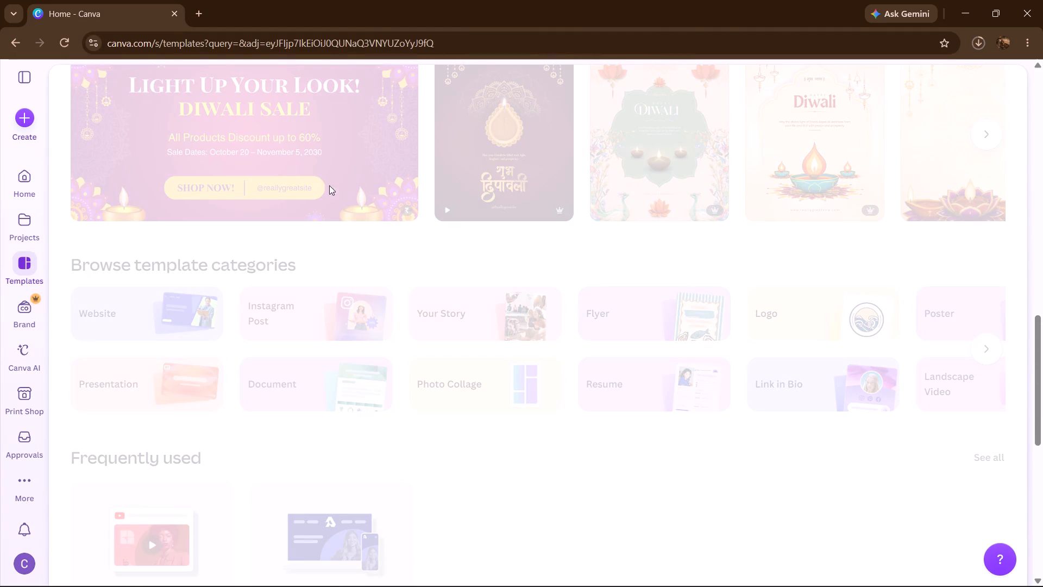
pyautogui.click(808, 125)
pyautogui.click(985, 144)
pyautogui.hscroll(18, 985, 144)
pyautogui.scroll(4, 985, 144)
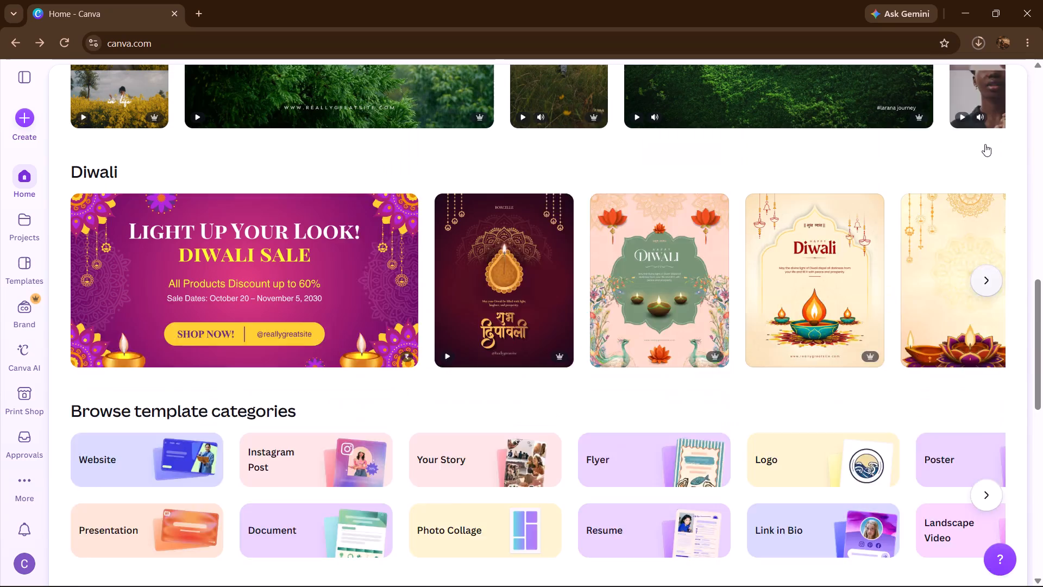
# Search from the Canva home page for "reel".
pyautogui.scroll(7, 890, 107)
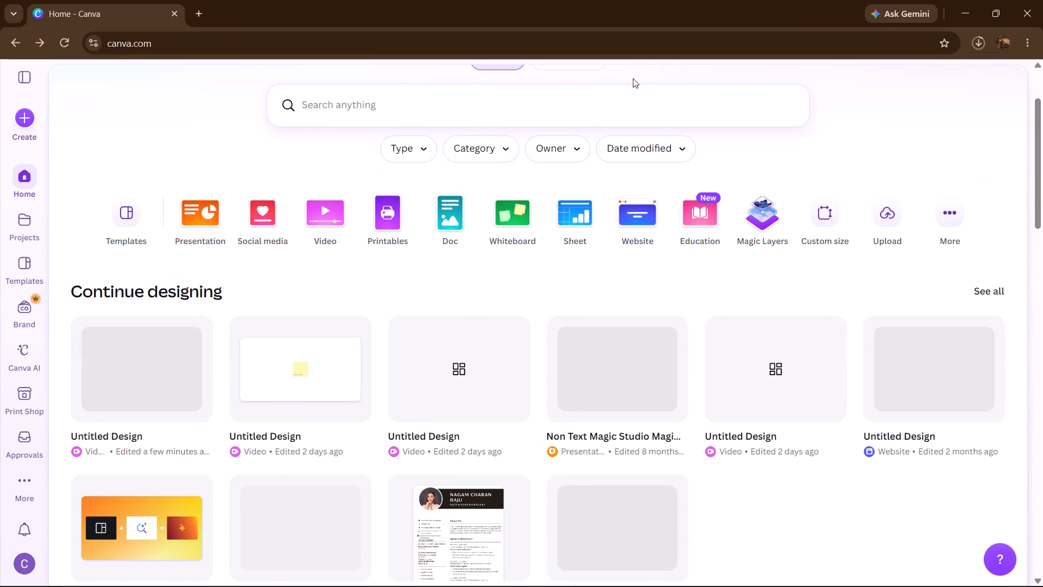
pyautogui.click(640, 89)
pyautogui.scroll(1, 640, 89)
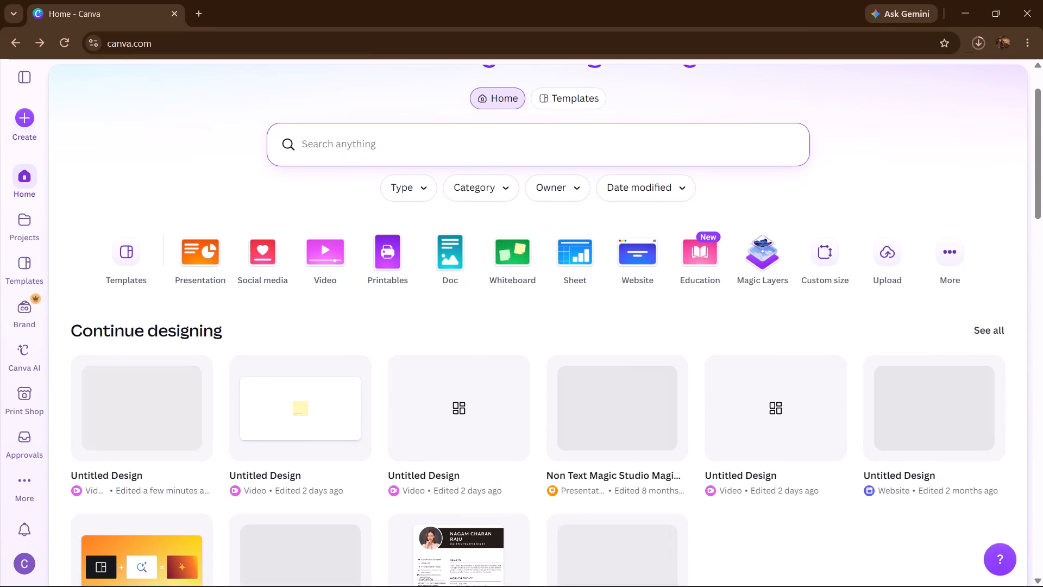
pyautogui.click(599, 154)
pyautogui.write('reel')
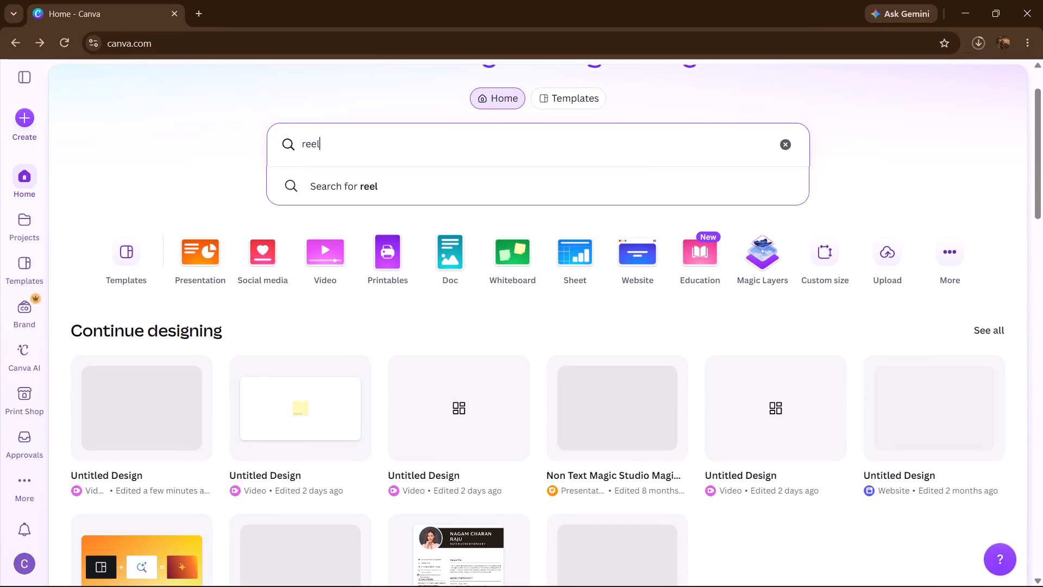
pyautogui.press('Return')
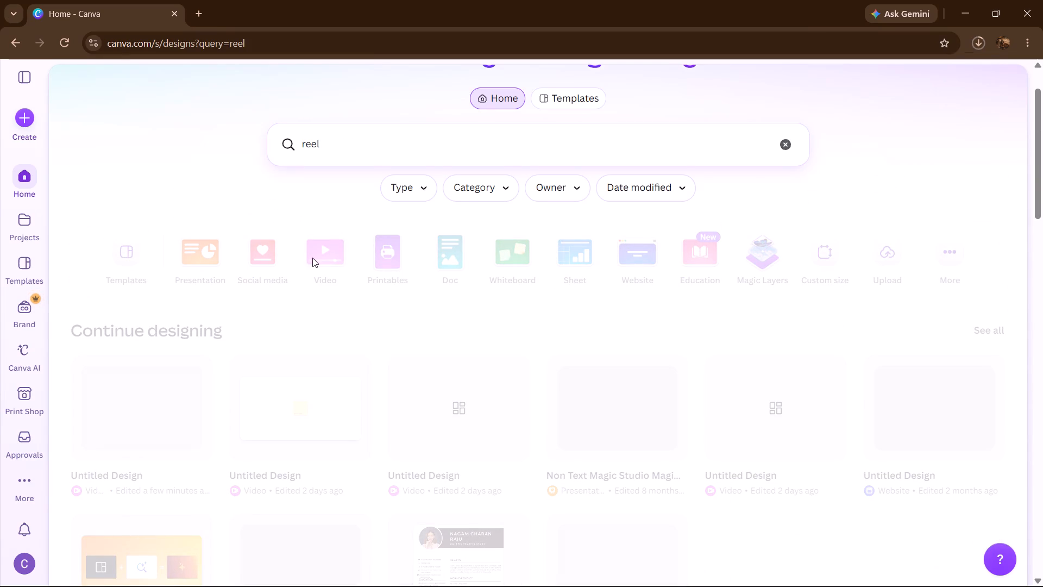
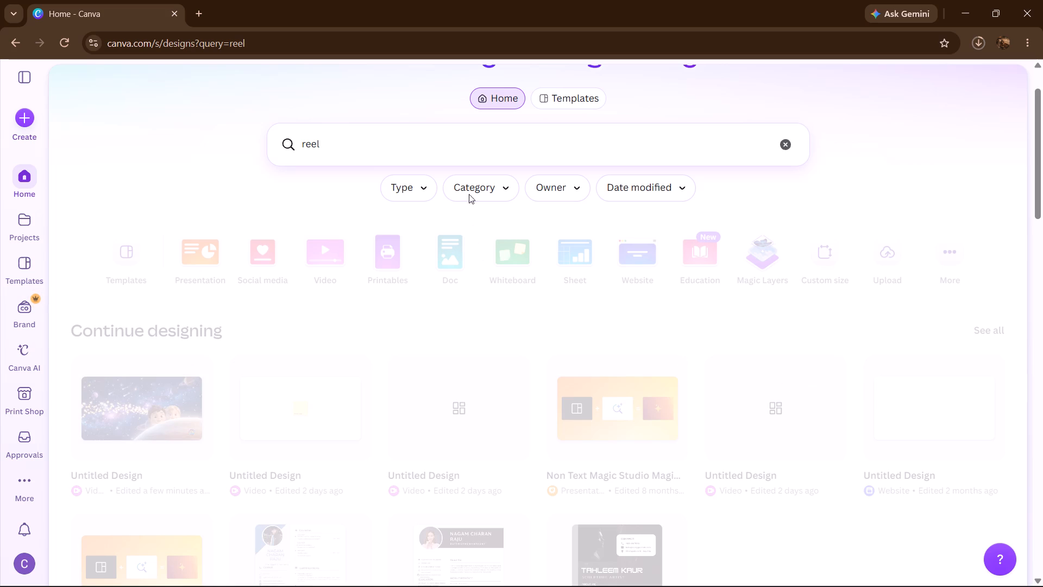
# Look through the reel template results for a suitable vertical video design.
pyautogui.click(442, 147)
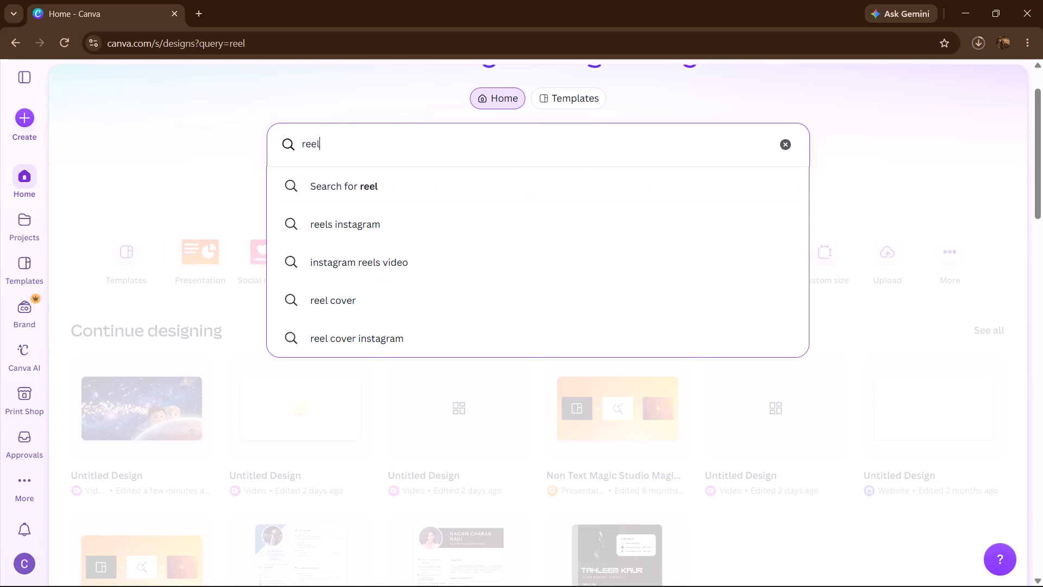
pyautogui.click(169, 267)
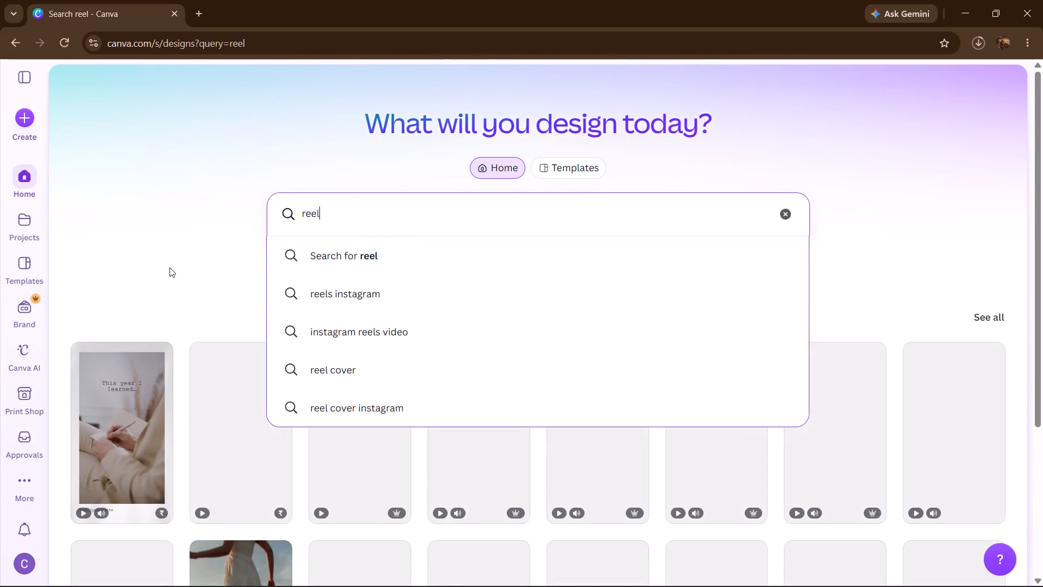
pyautogui.scroll(-1, 326, 325)
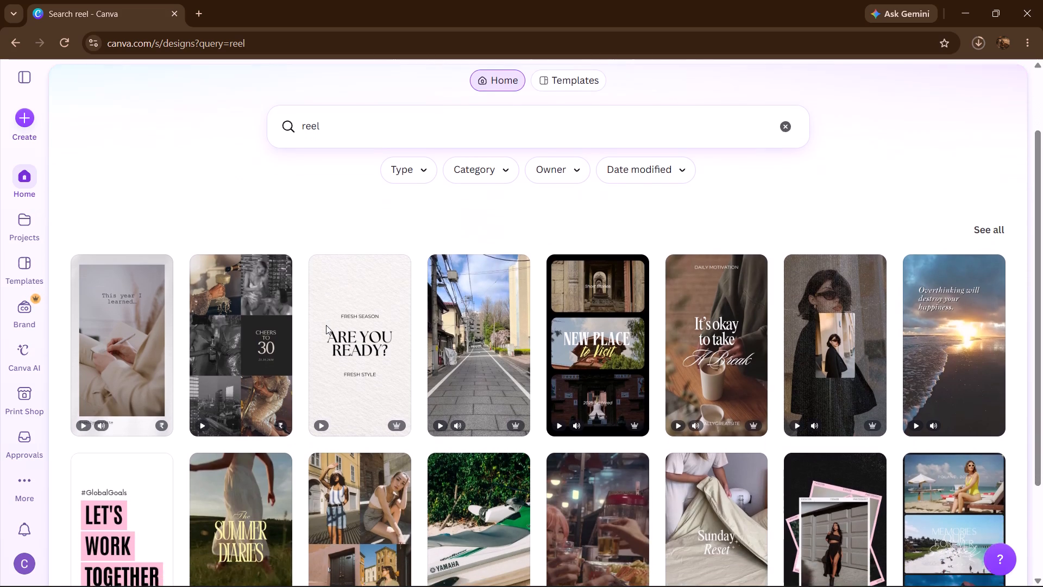
pyautogui.scroll(-1, 326, 325)
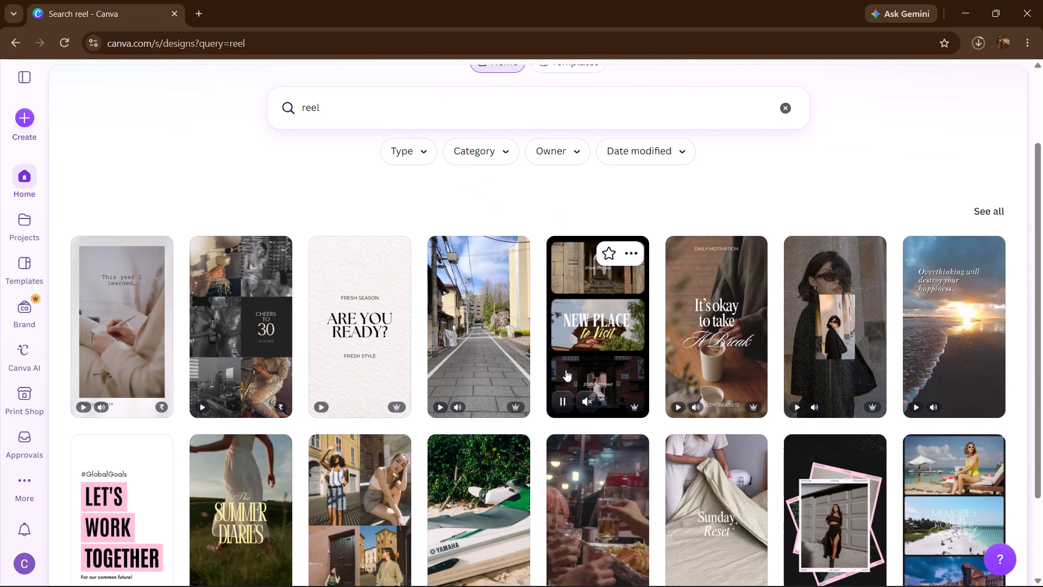
pyautogui.scroll(-1, 566, 370)
pyautogui.click(584, 321)
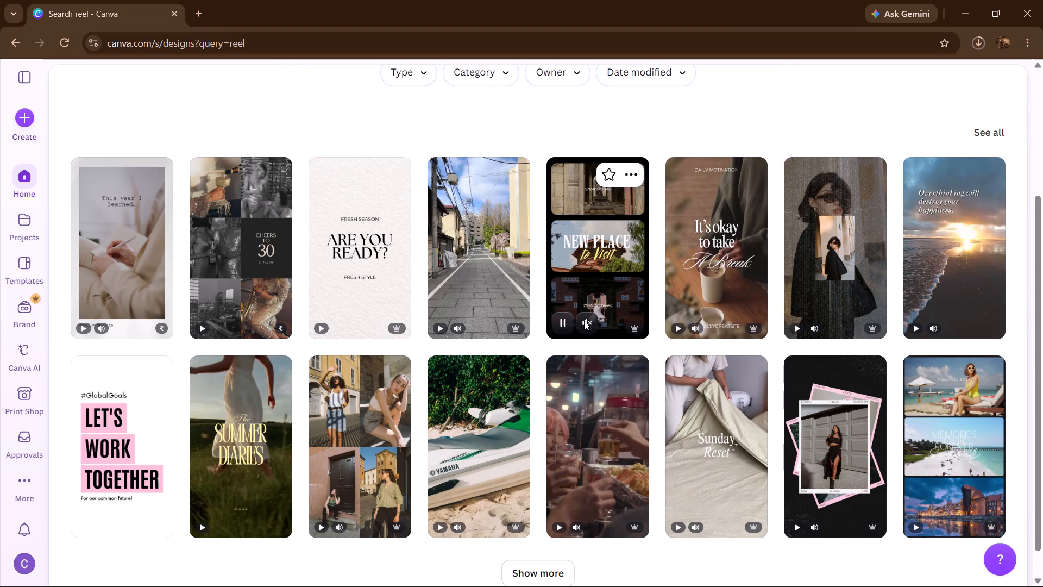
pyautogui.scroll(-2, 584, 321)
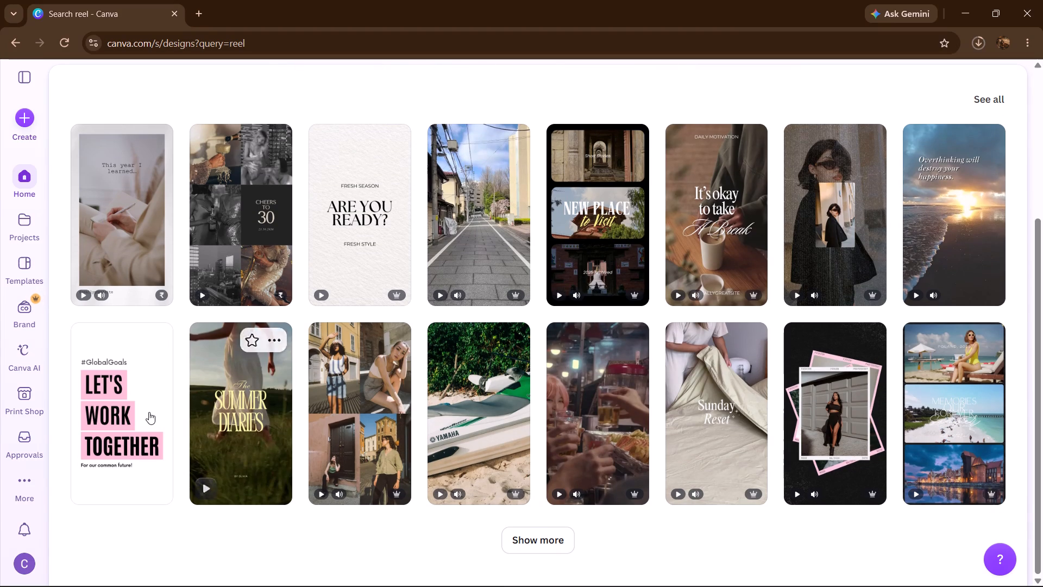
pyautogui.scroll(5, 148, 412)
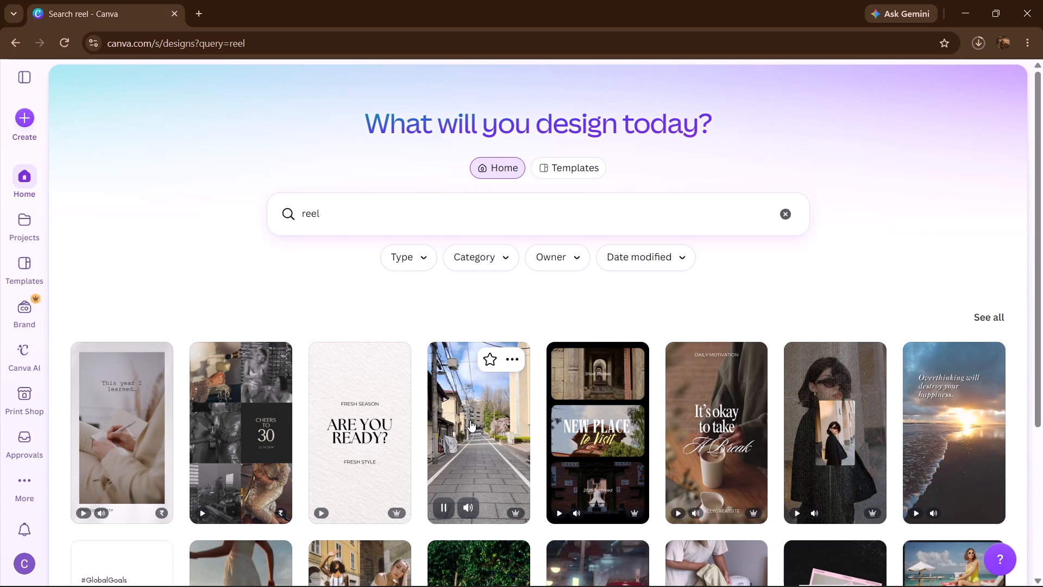
# Open the Neutral Simple Travel Instagram Reel template and start customizing it as a new design.
pyautogui.click(617, 454)
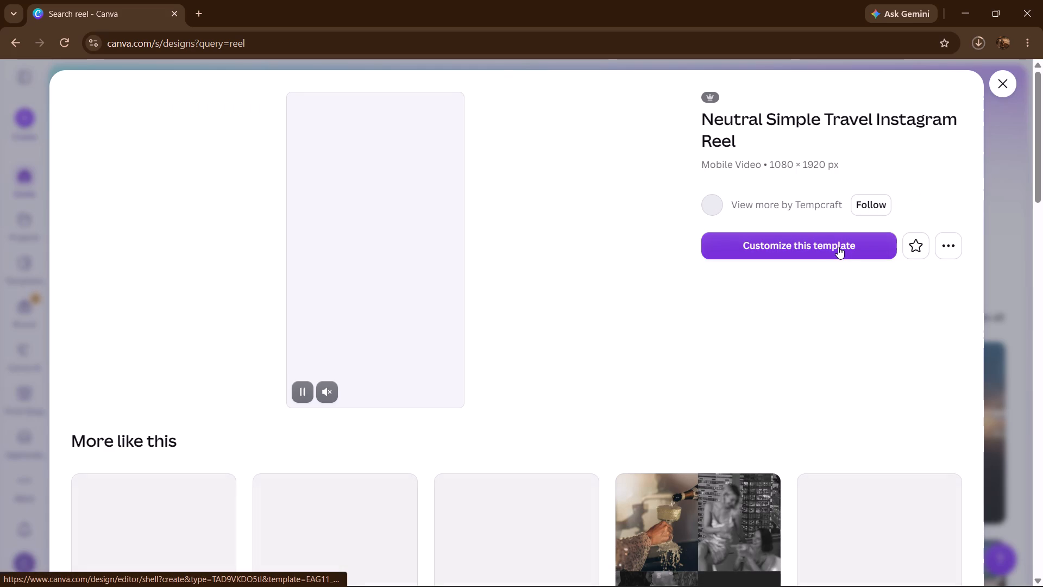
pyautogui.scroll(-2, 632, 427)
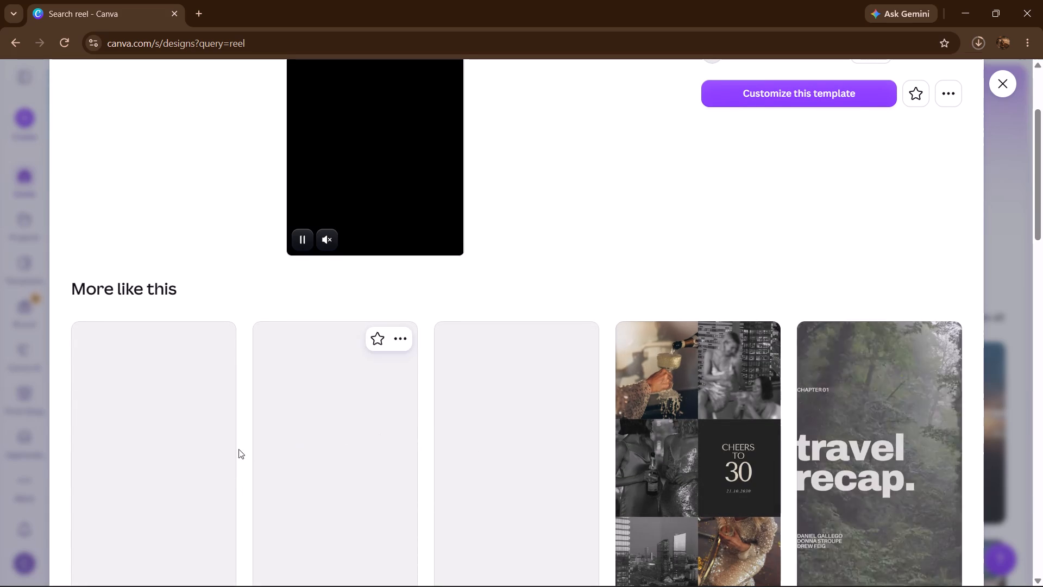
pyautogui.scroll(-1, 234, 450)
pyautogui.scroll(1, 234, 450)
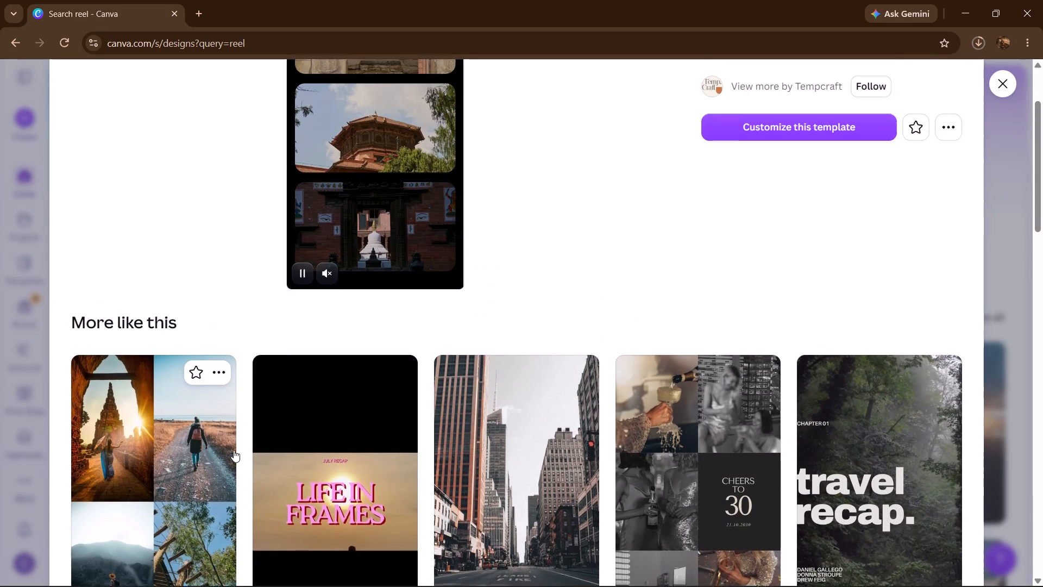
pyautogui.scroll(1, 234, 450)
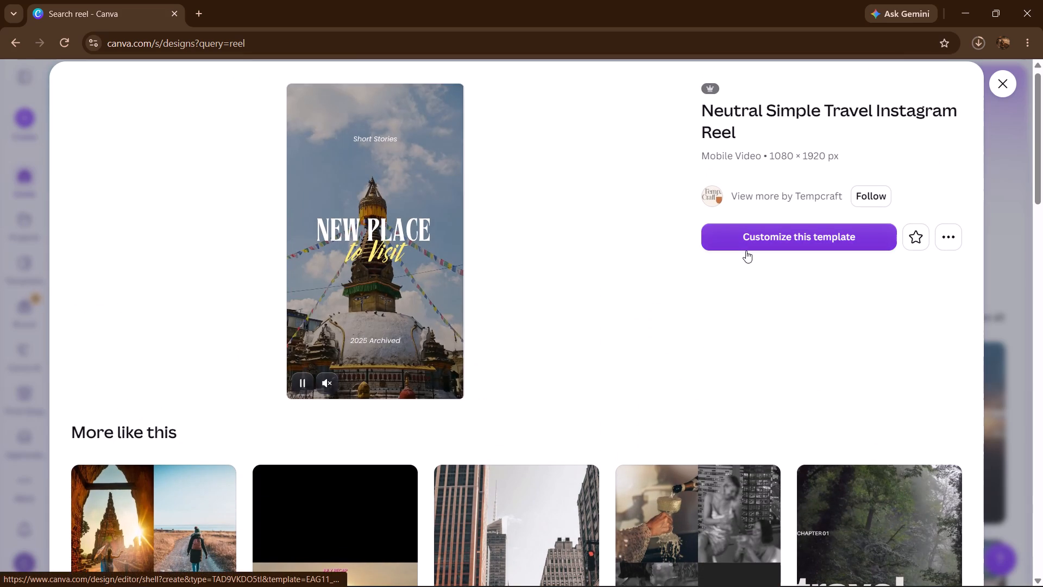
pyautogui.click(746, 251)
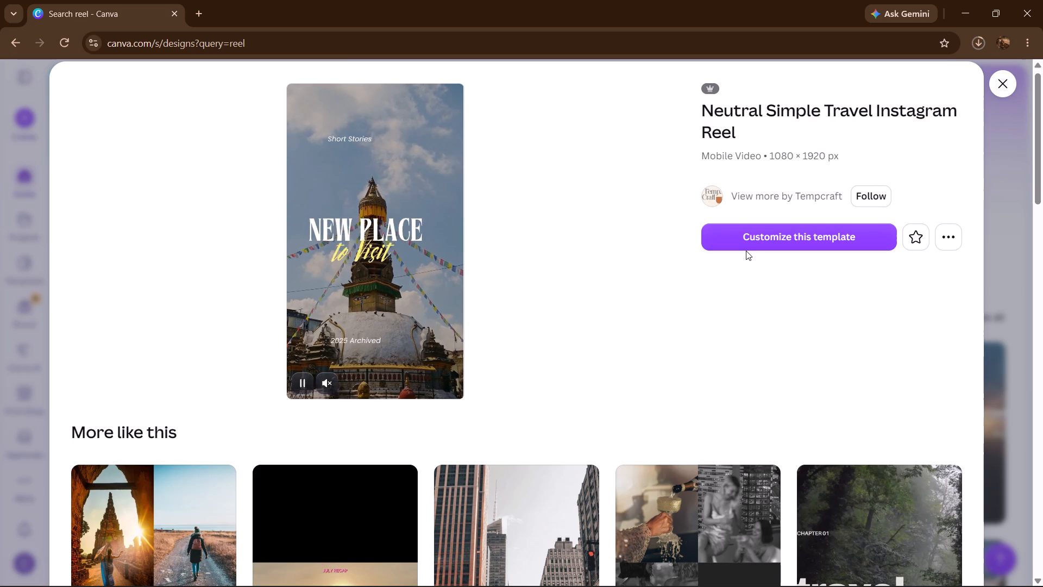
pyautogui.click(759, 240)
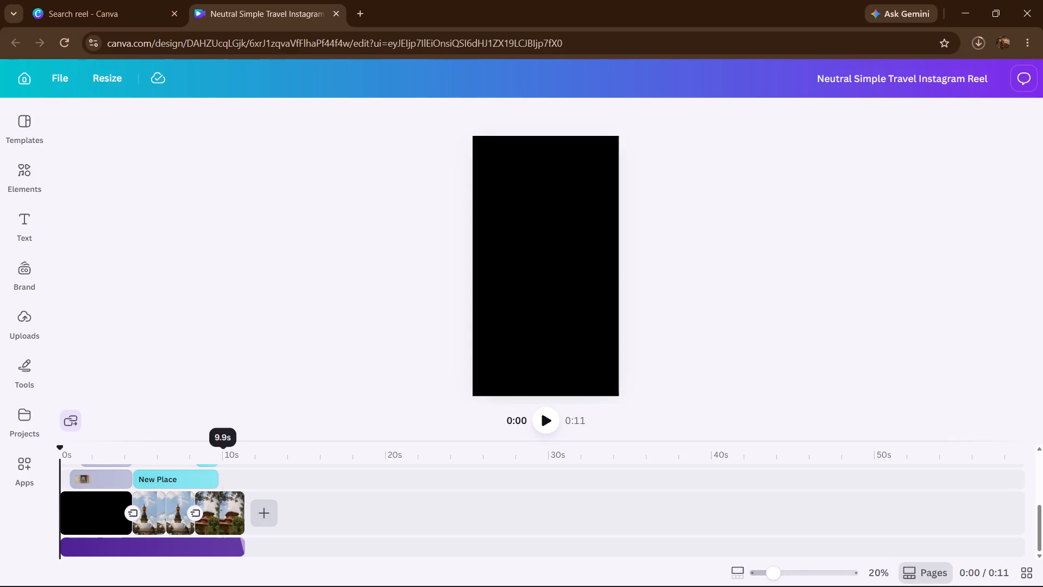
# Play the travel reel from near the start of its opening black clip to review the template's animation.
pyautogui.moveTo(147, 497); pyautogui.dragTo(148, 510)
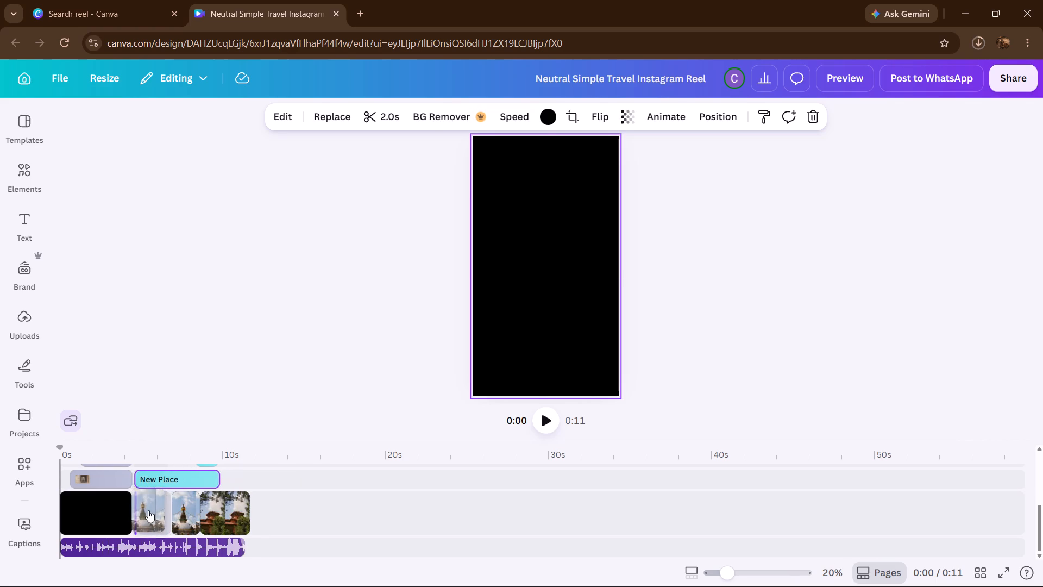
pyautogui.click(69, 496)
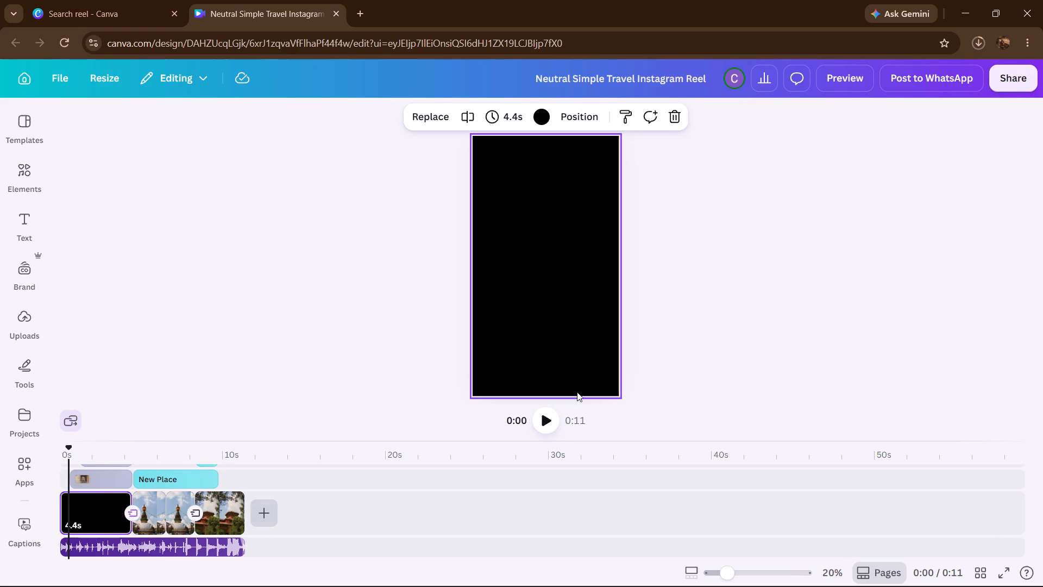
pyautogui.click(549, 422)
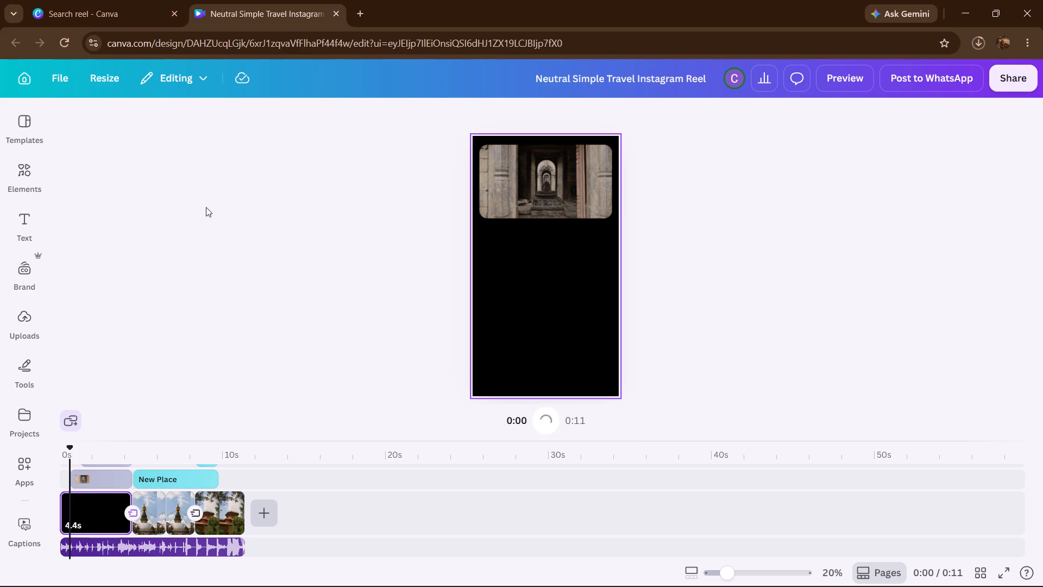
pyautogui.hscroll(6, 206, 207)
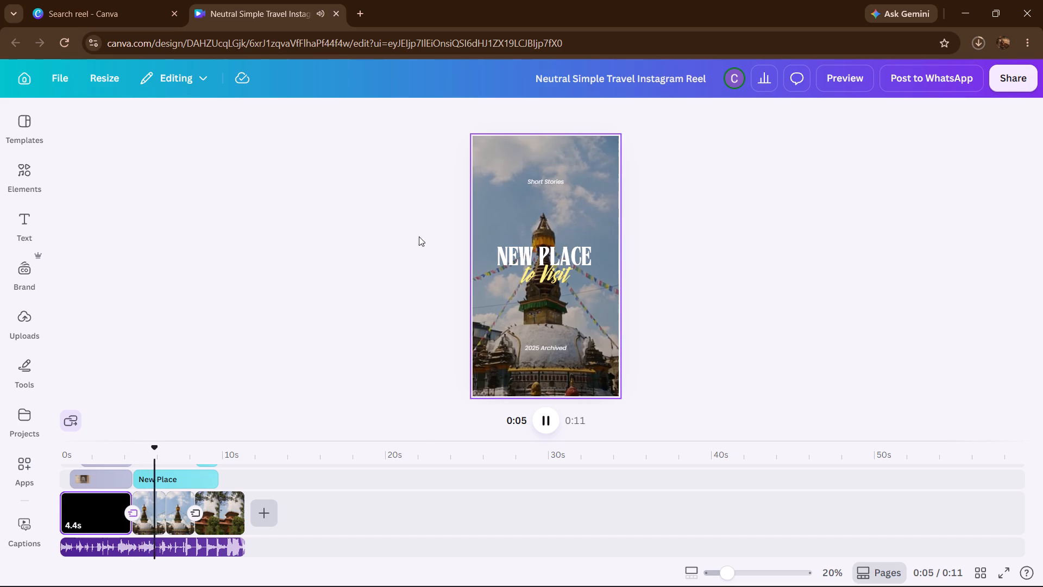
# Close the travel reel design tab and the template's detail preview, returning to the reel search results.
pyautogui.click(335, 13)
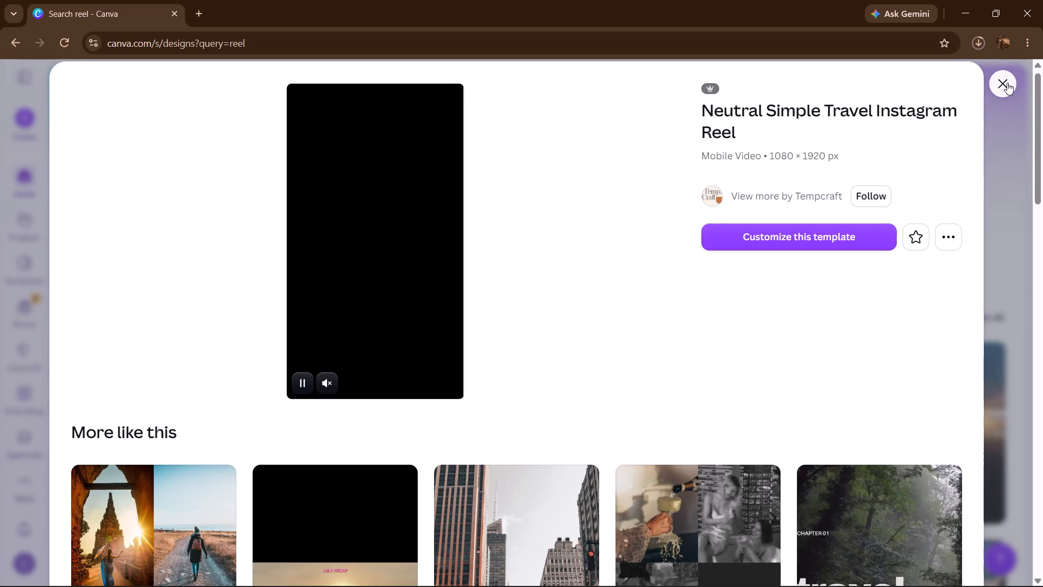
pyautogui.click(1007, 83)
# Leave the reel results and open the Templates page to browse its template categories.
pyautogui.scroll(-3, 321, 361)
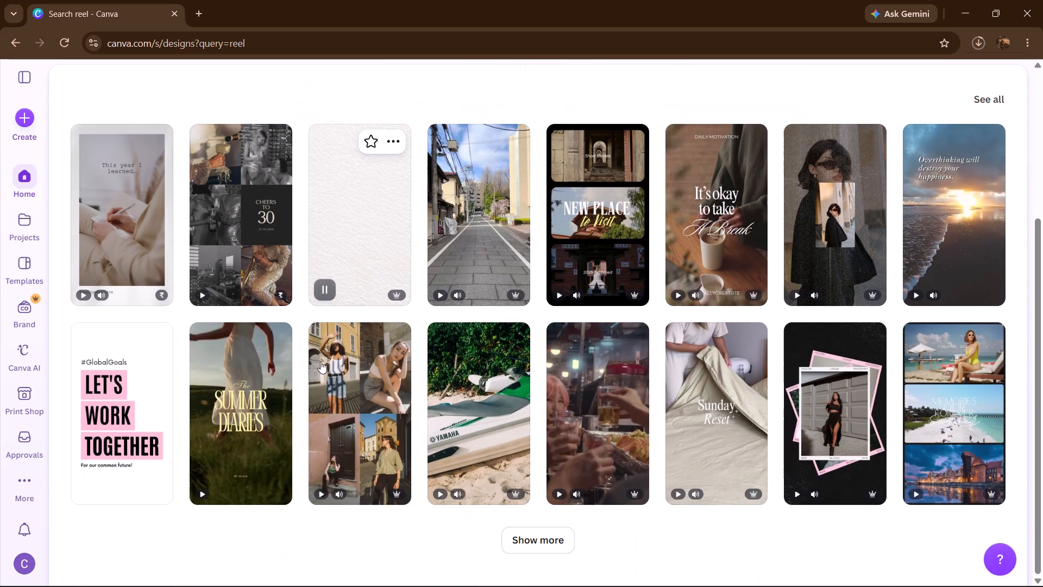
pyautogui.scroll(-2, 321, 361)
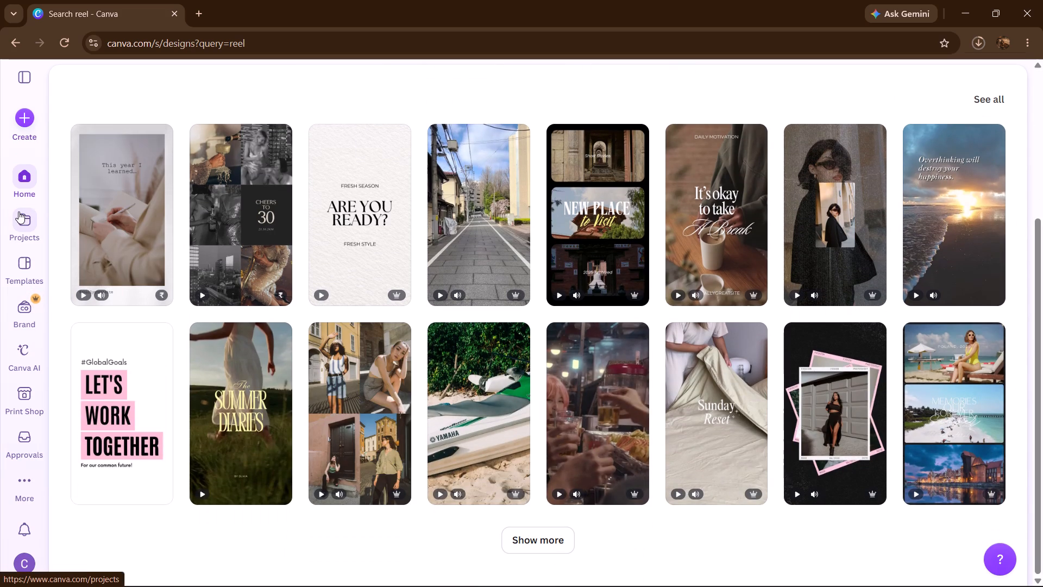
pyautogui.click(18, 211)
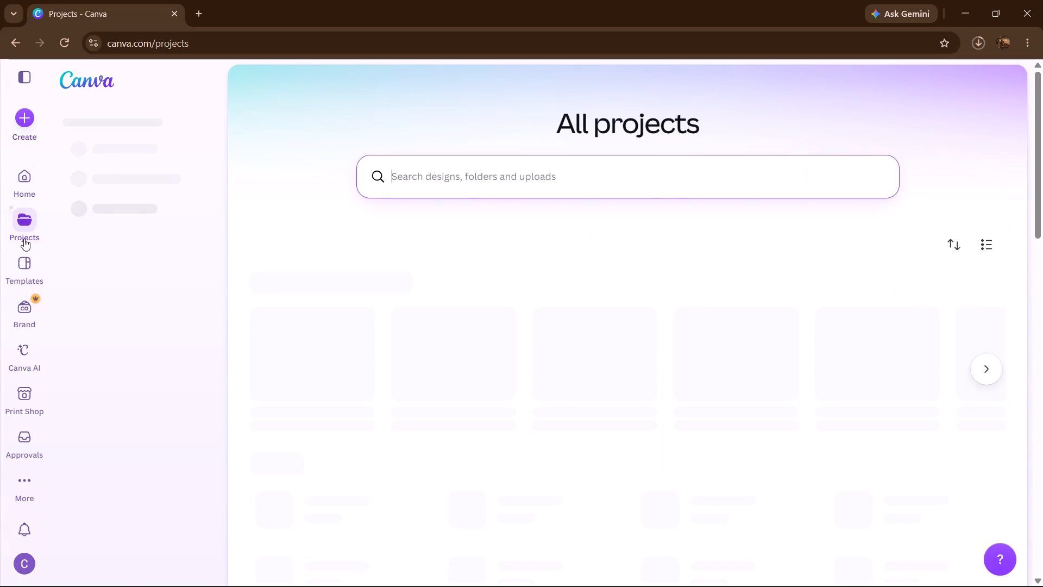
pyautogui.click(23, 255)
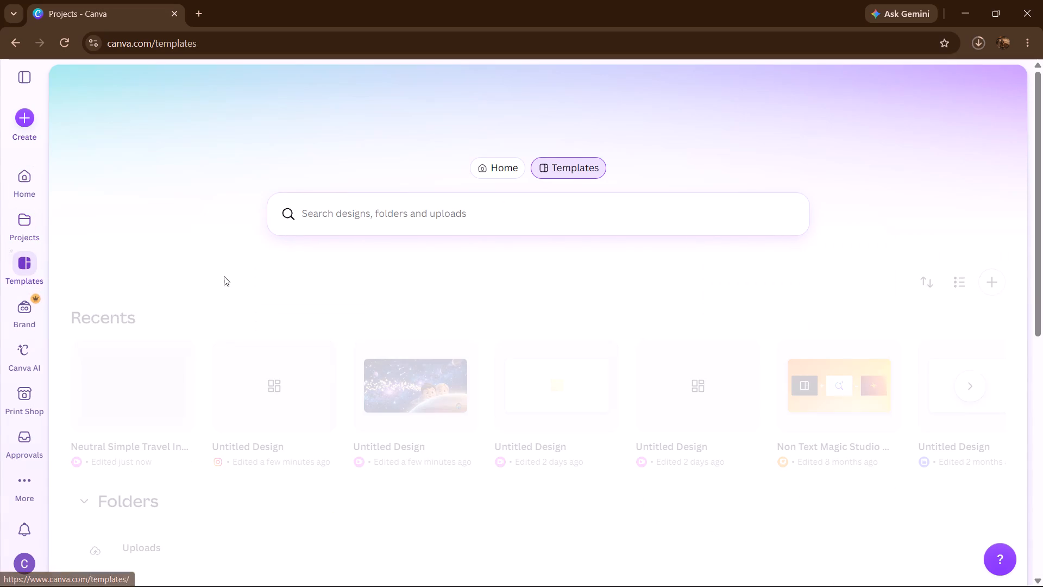
pyautogui.scroll(-1, 381, 317)
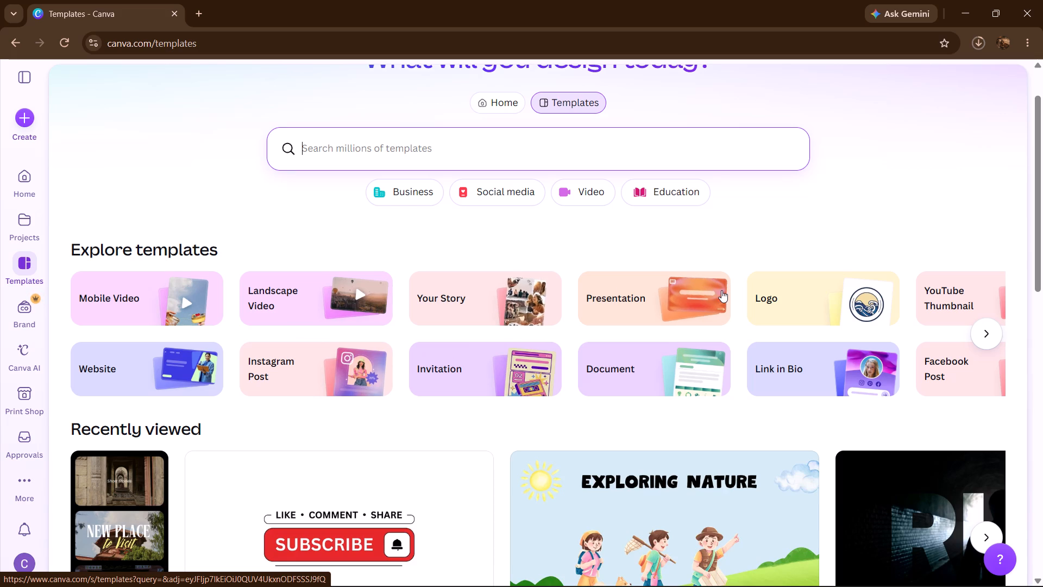
# Look through the template categories and the recently viewed, inspired, Discover Canva and trending template galleries for a suitable vertical format.
pyautogui.hscroll(-5, 721, 290)
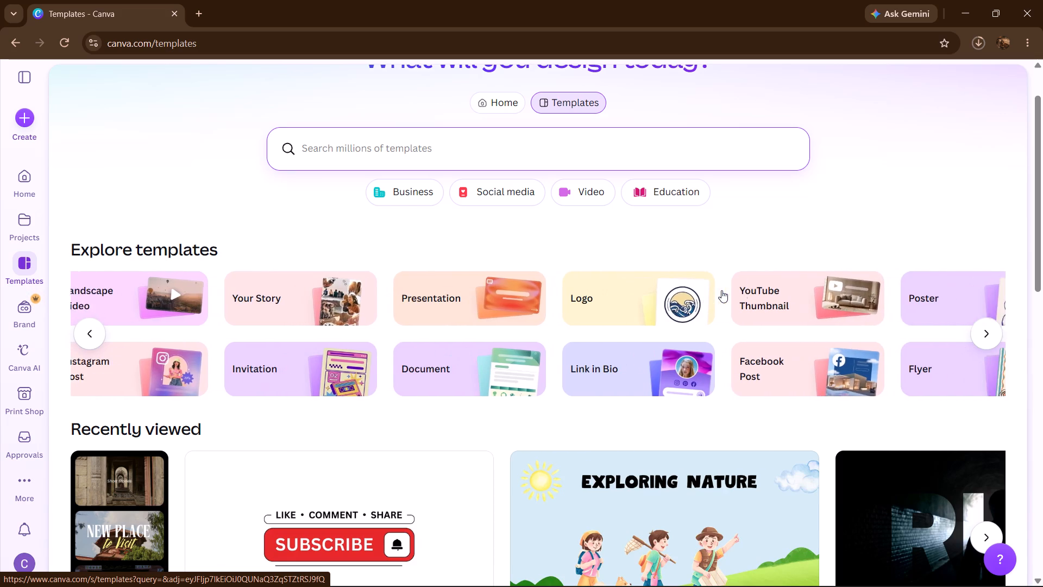
pyautogui.hscroll(-5, 721, 290)
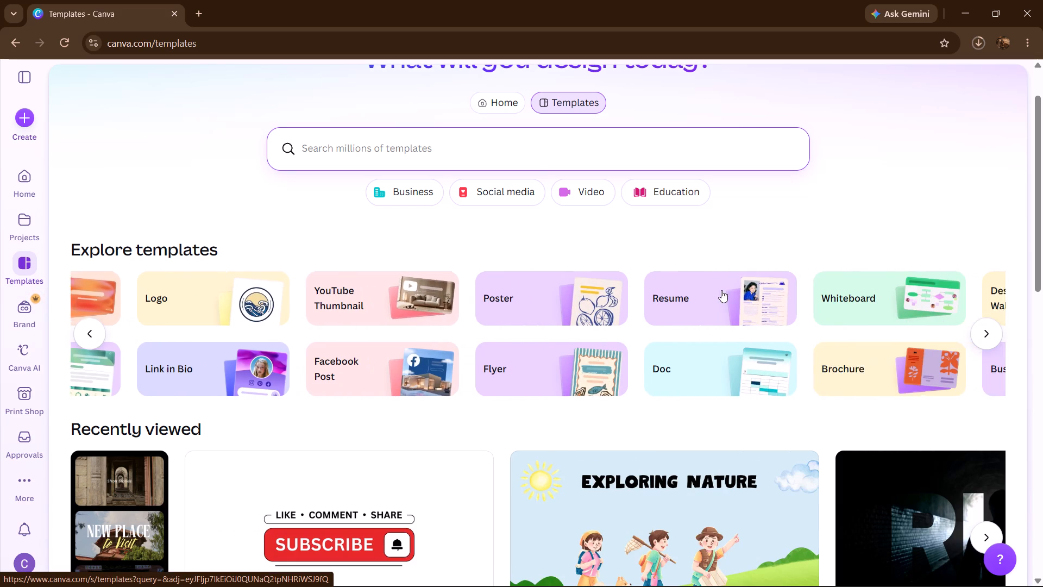
pyautogui.hscroll(-3, 721, 290)
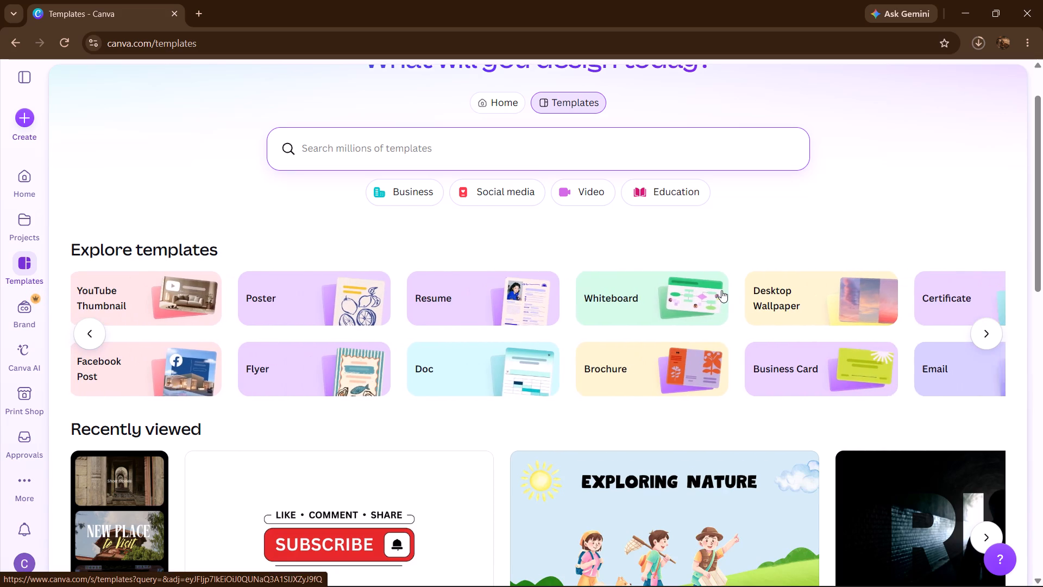
pyautogui.hscroll(-8, 721, 290)
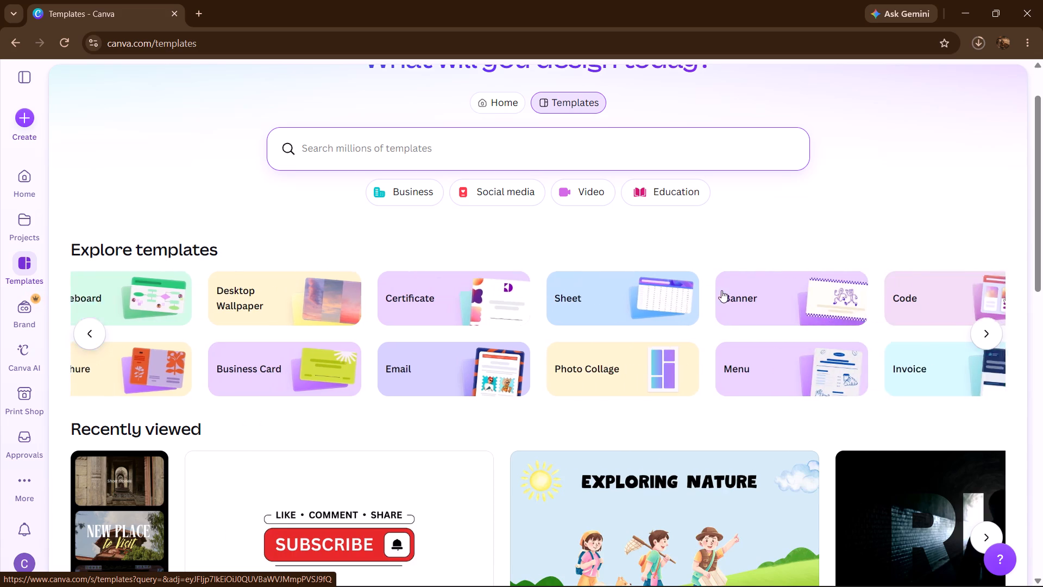
pyautogui.hscroll(-3, 721, 290)
pyautogui.scroll(-2, 721, 290)
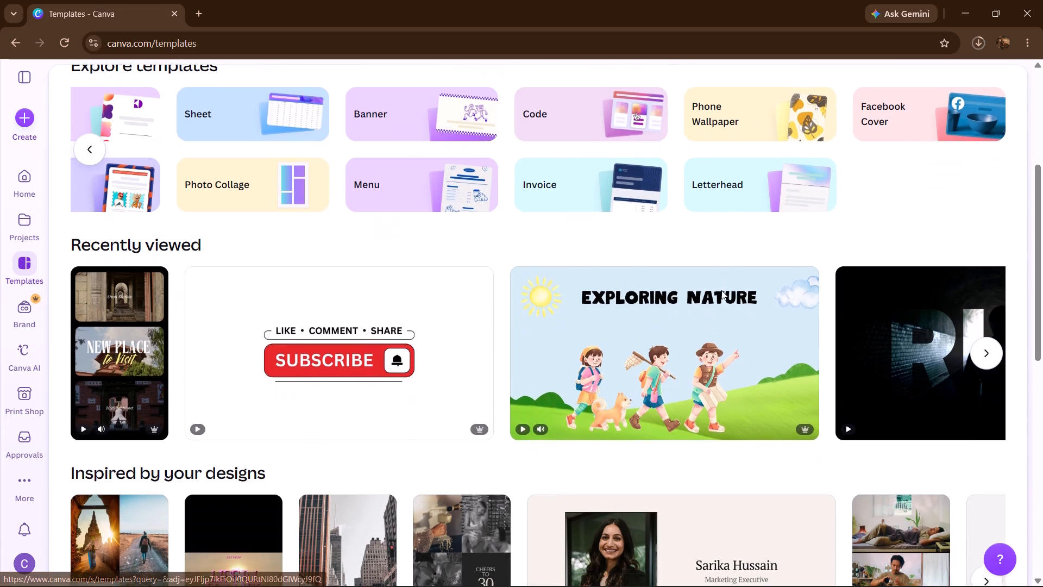
pyautogui.scroll(-2, 721, 290)
pyautogui.scroll(-1, 271, 423)
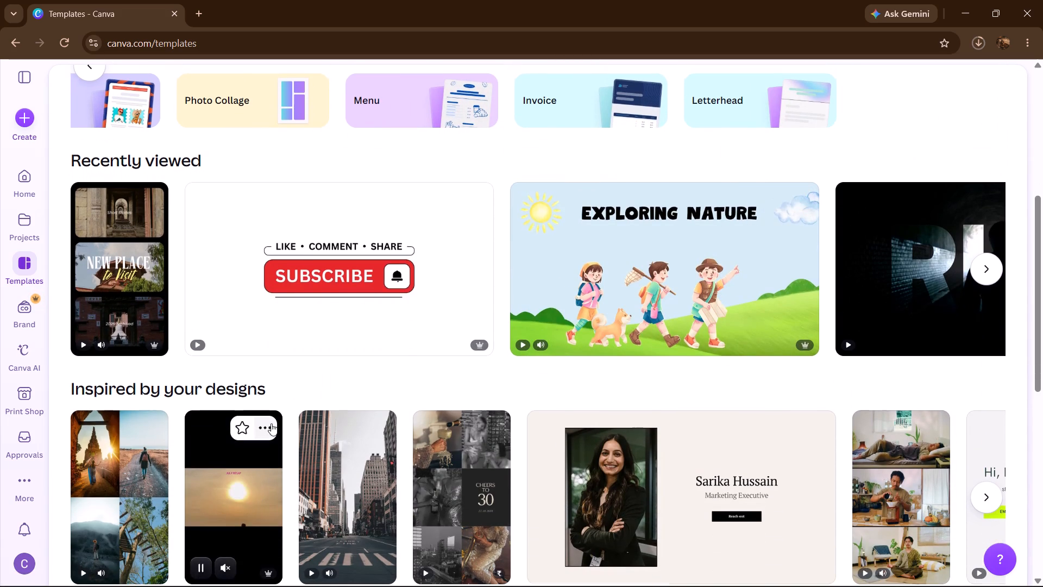
pyautogui.scroll(-2, 271, 423)
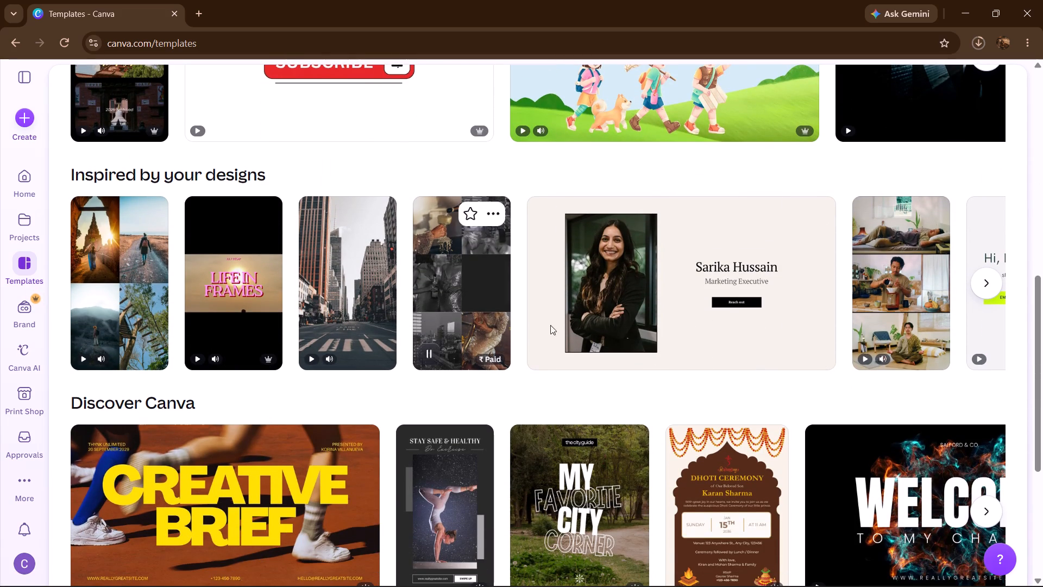
pyautogui.scroll(-5, 588, 323)
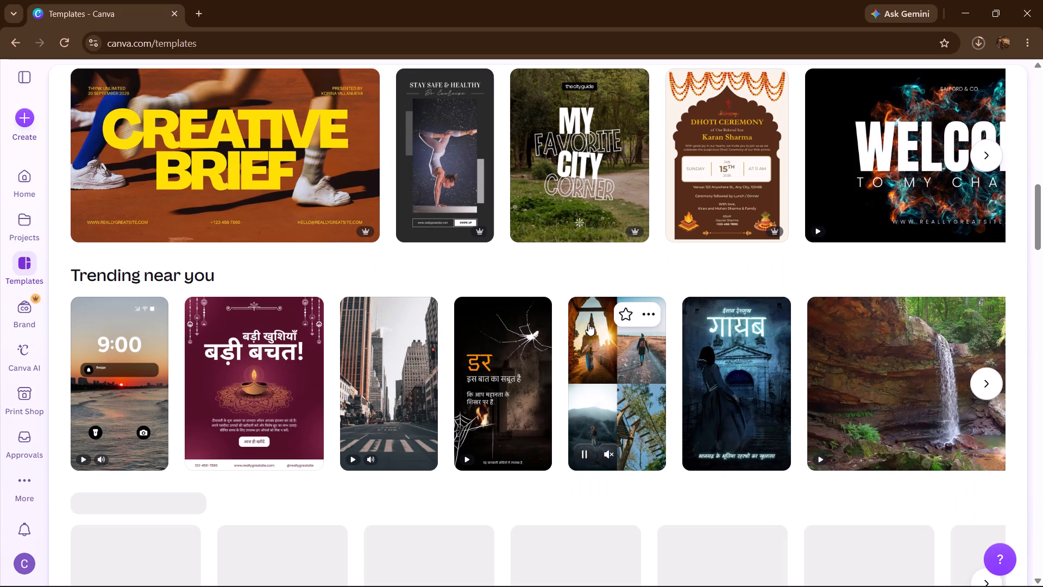
pyautogui.scroll(-3, 588, 323)
pyautogui.scroll(13, 588, 323)
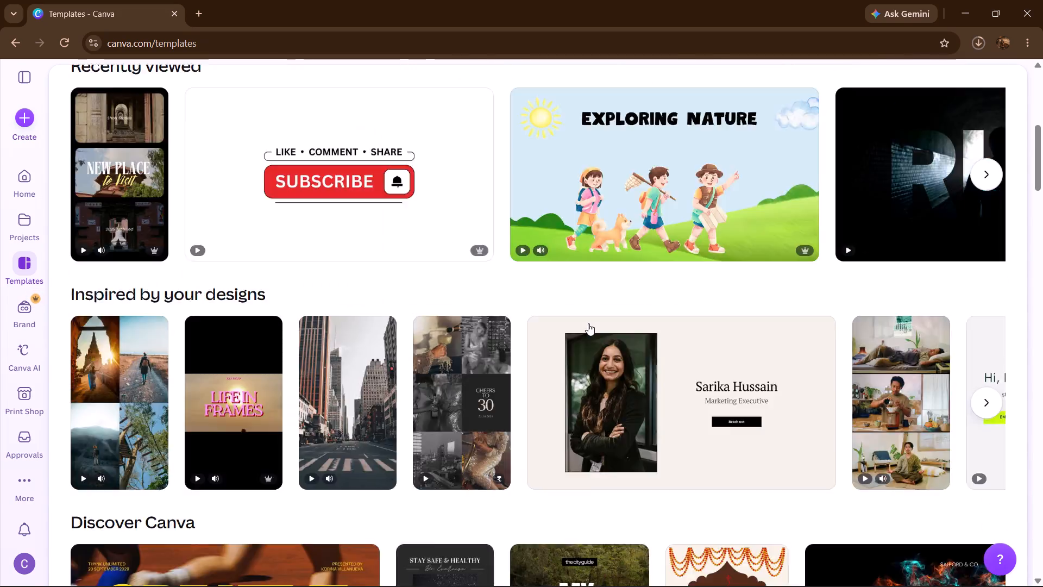
pyautogui.scroll(3, 588, 323)
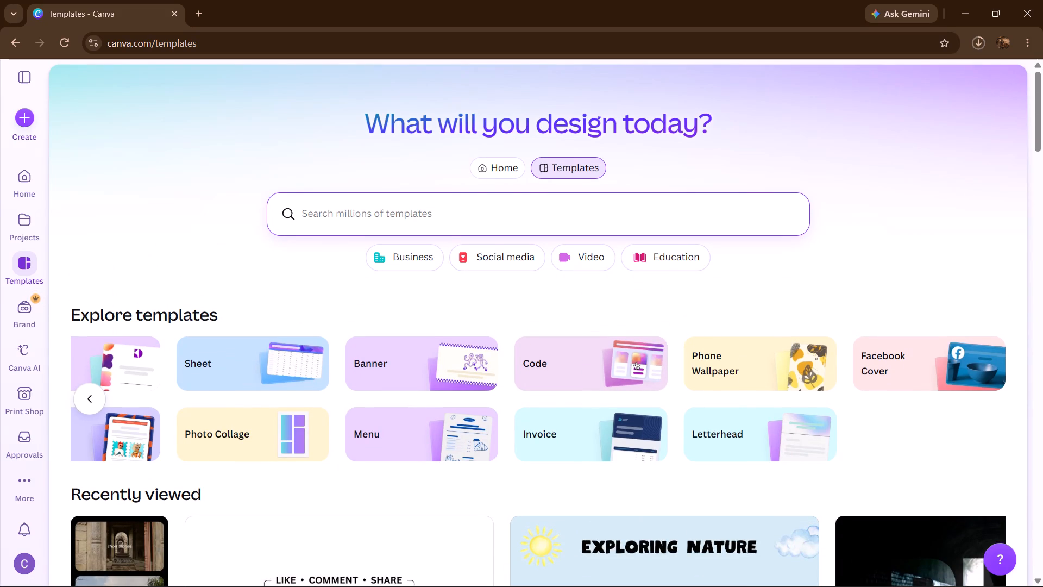
pyautogui.scroll(-1, 294, 354)
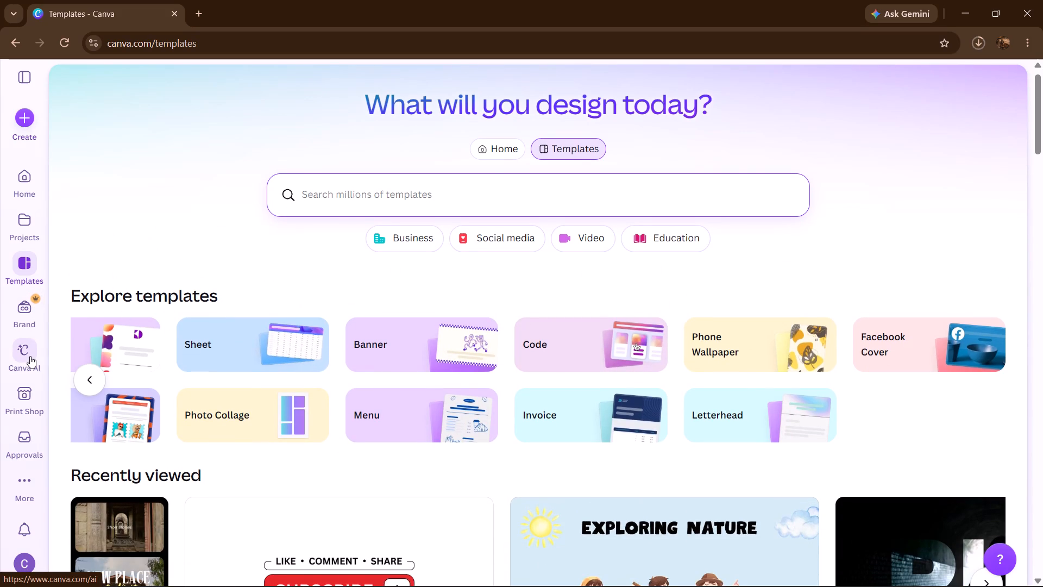
# Return from the templates page to the Canva home page.
pyautogui.click(23, 190)
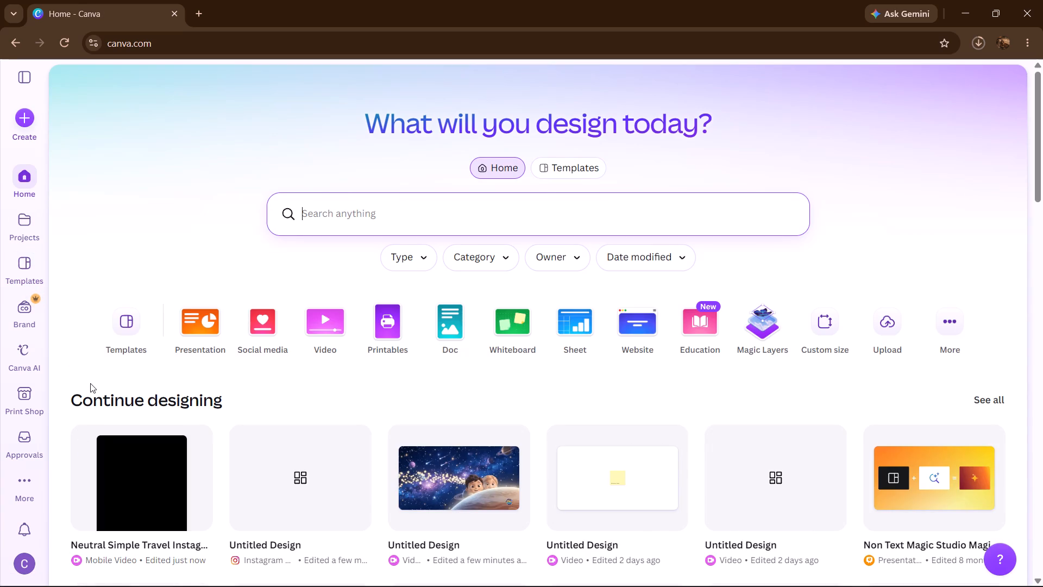
# Create a blank Instagram Story design from the social media formats on the Canva home page.
pyautogui.scroll(-2, 260, 466)
pyautogui.scroll(-2, 444, 381)
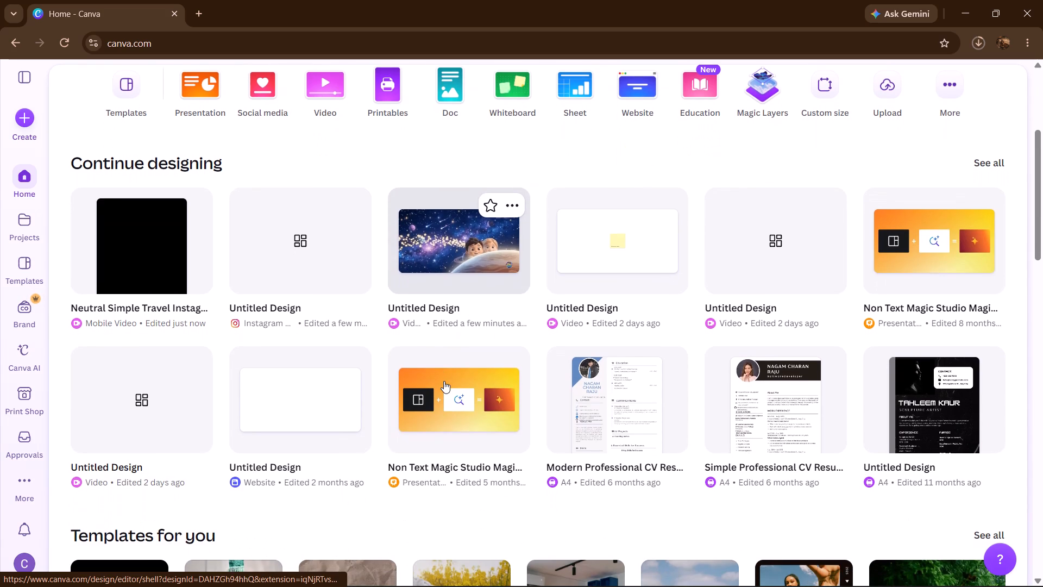
pyautogui.scroll(1, 554, 322)
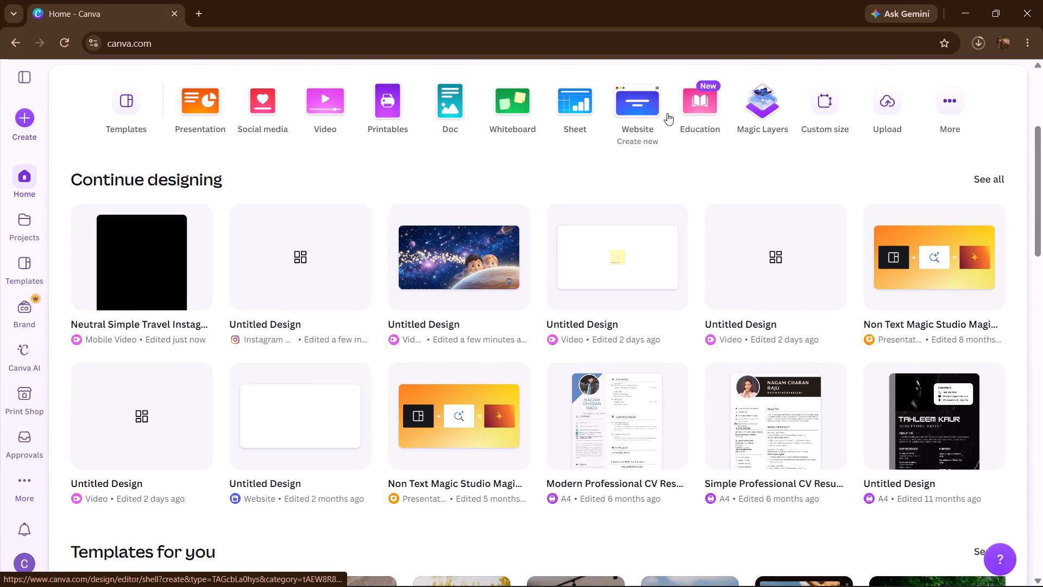
pyautogui.scroll(1, 667, 113)
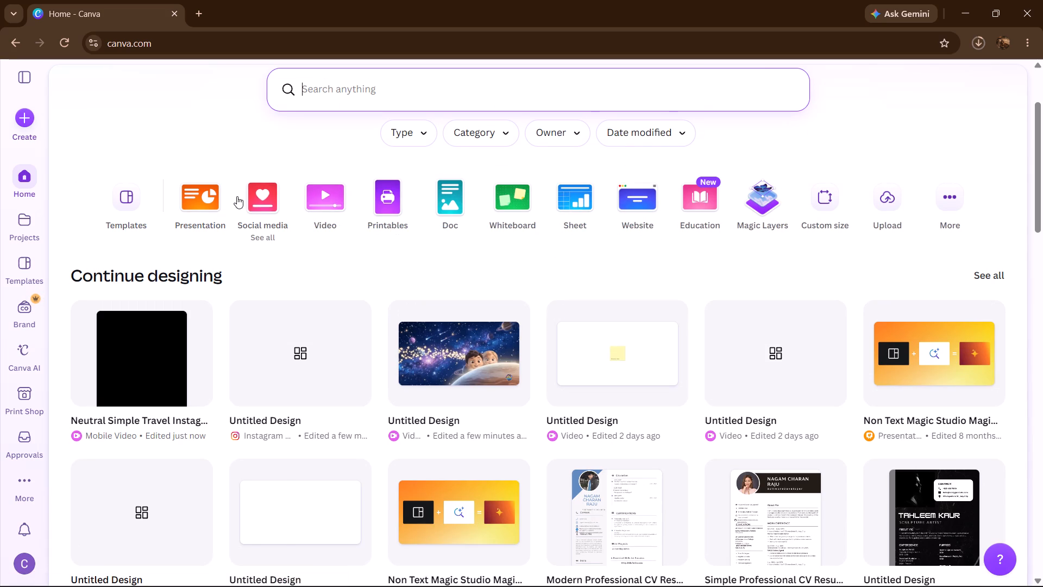
pyautogui.click(258, 202)
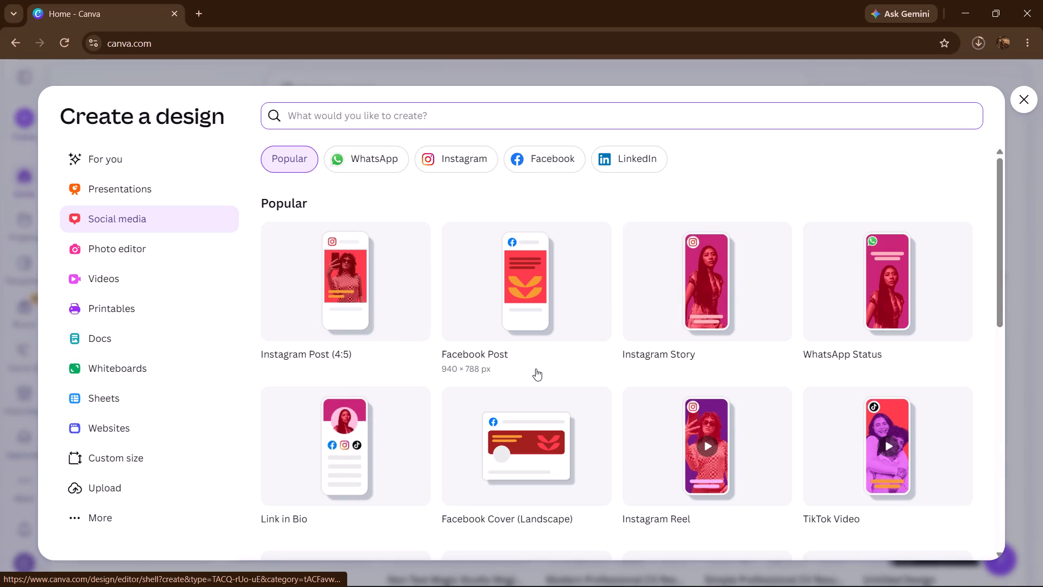
pyautogui.click(691, 315)
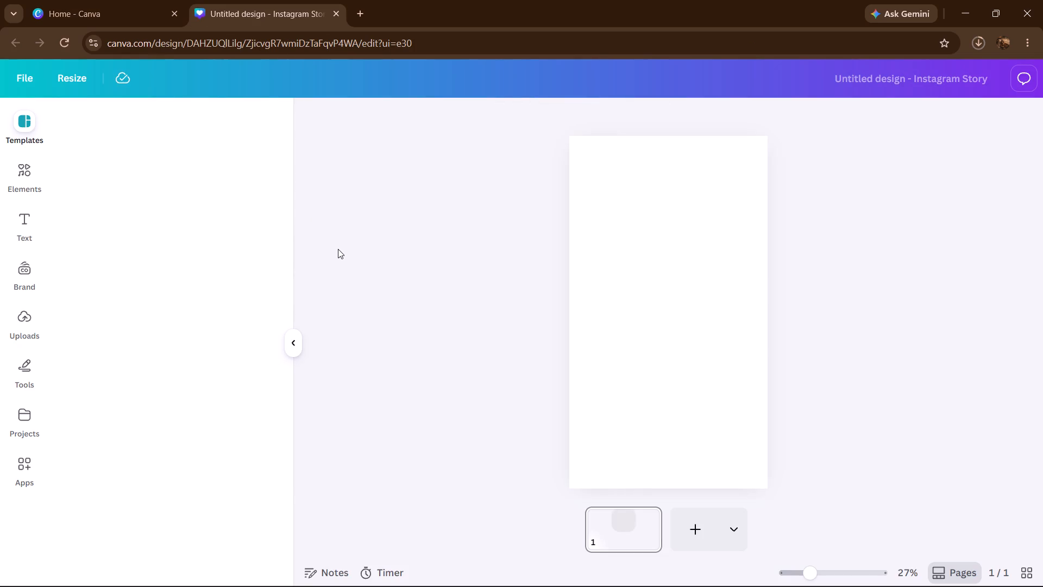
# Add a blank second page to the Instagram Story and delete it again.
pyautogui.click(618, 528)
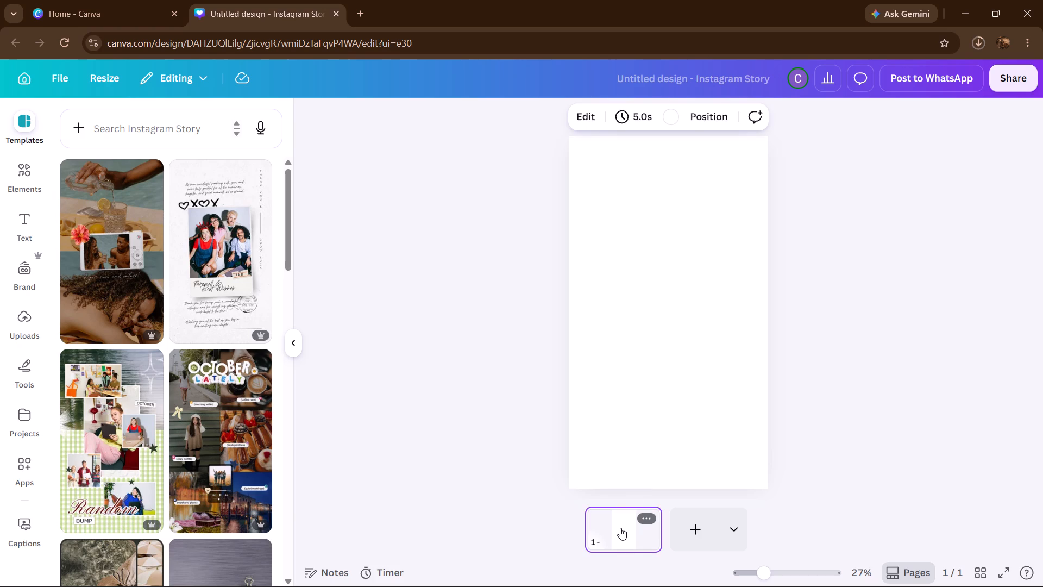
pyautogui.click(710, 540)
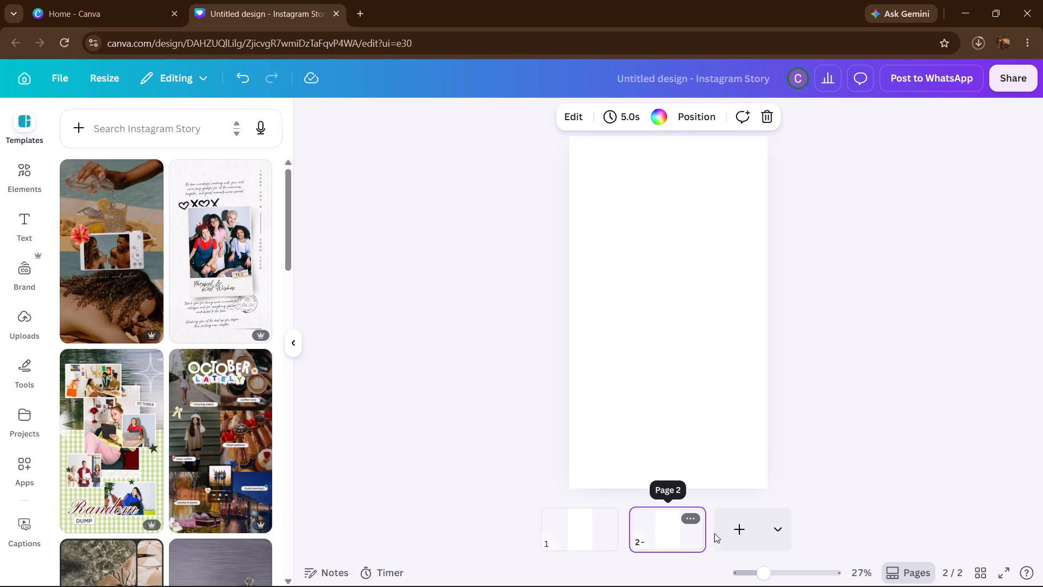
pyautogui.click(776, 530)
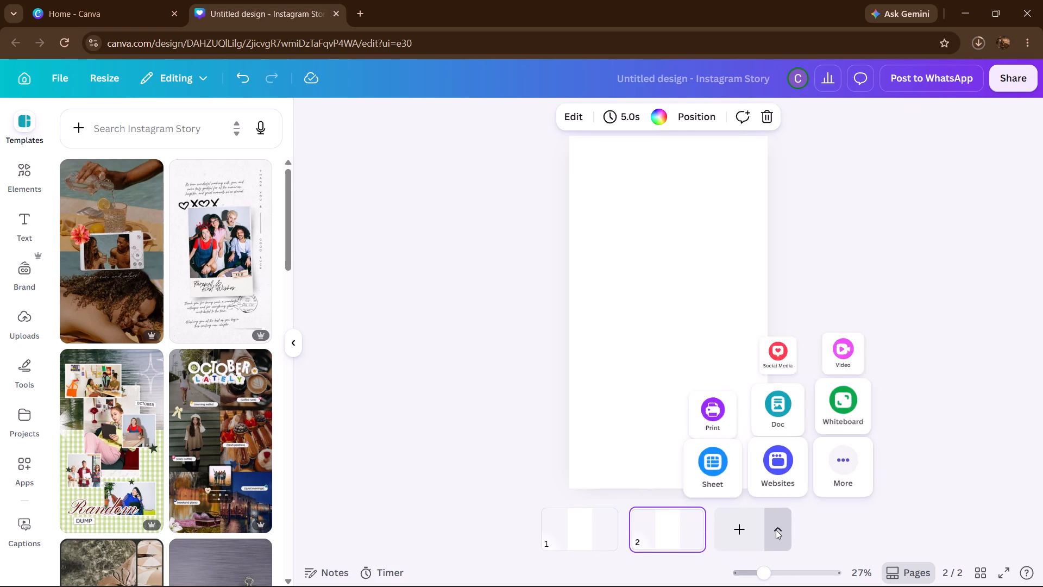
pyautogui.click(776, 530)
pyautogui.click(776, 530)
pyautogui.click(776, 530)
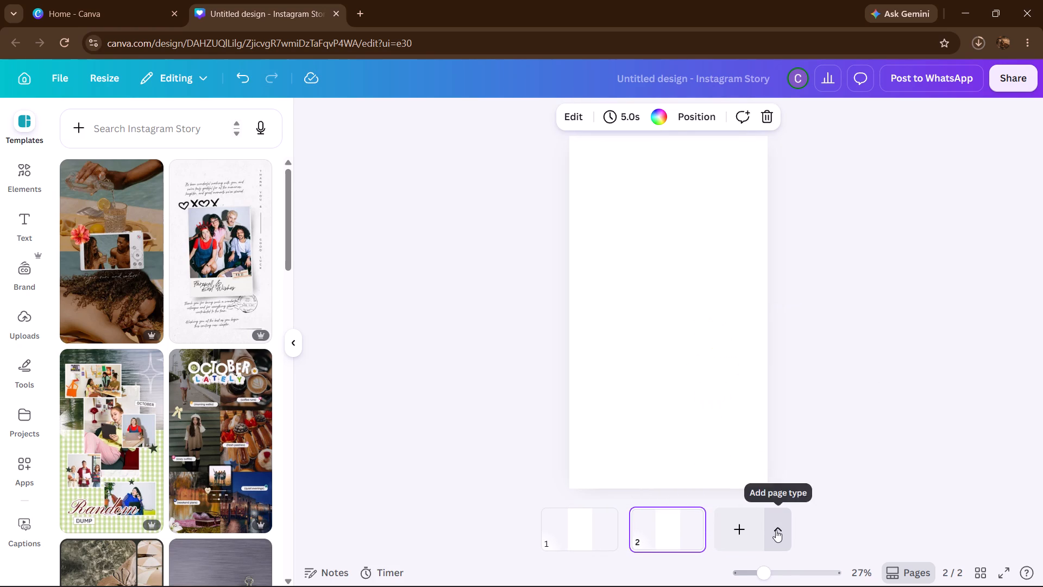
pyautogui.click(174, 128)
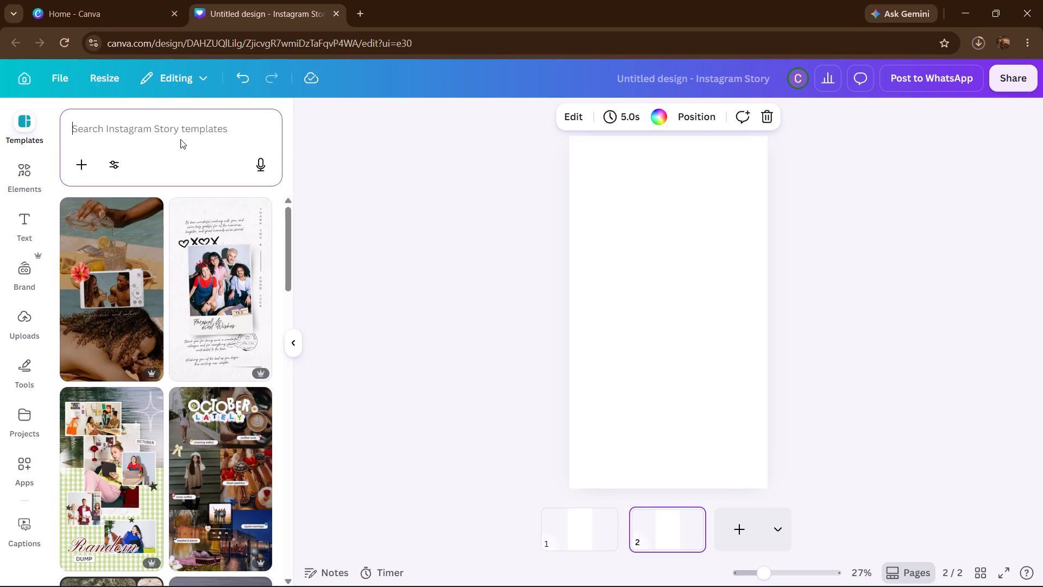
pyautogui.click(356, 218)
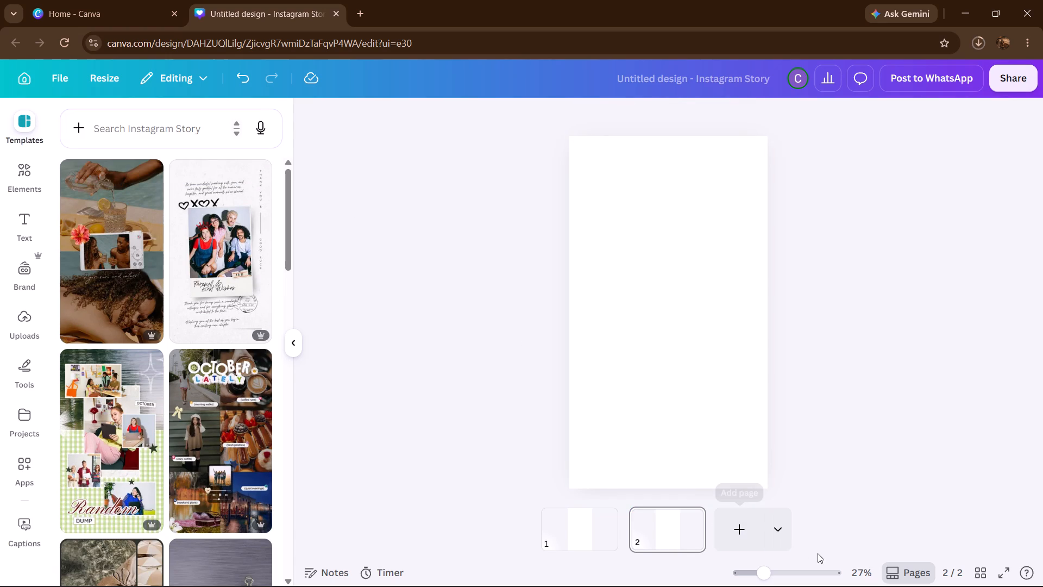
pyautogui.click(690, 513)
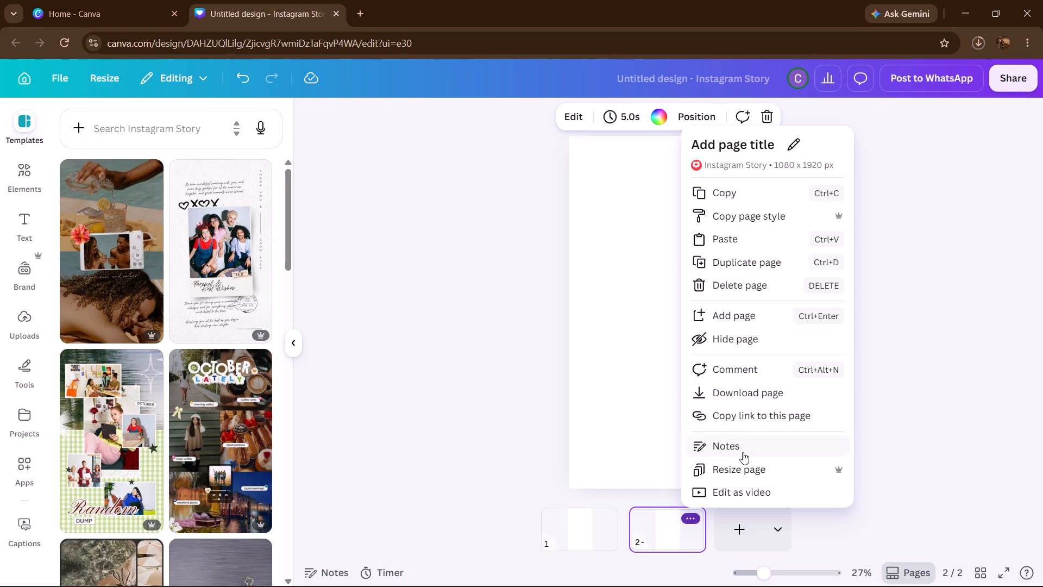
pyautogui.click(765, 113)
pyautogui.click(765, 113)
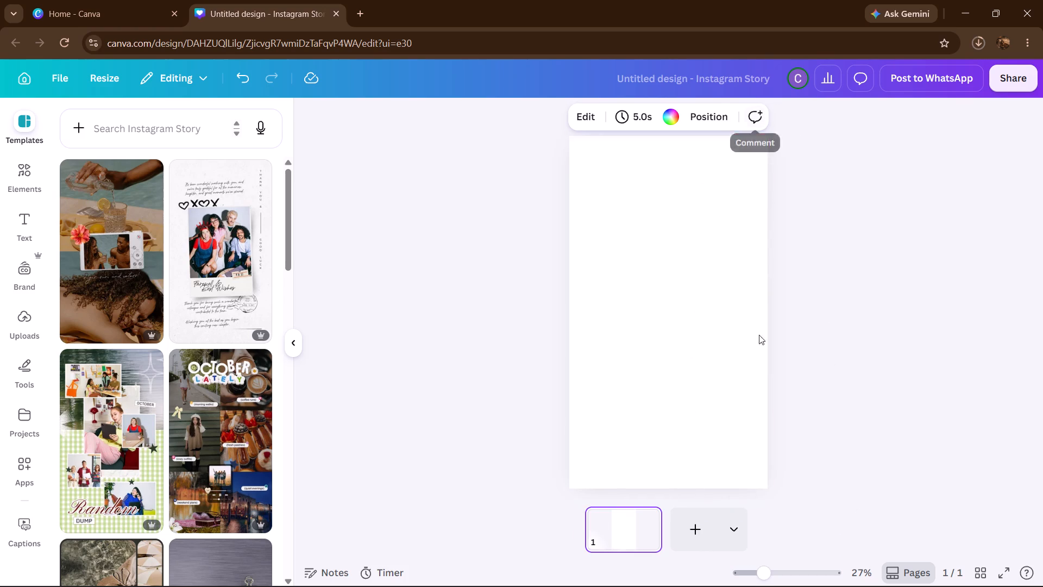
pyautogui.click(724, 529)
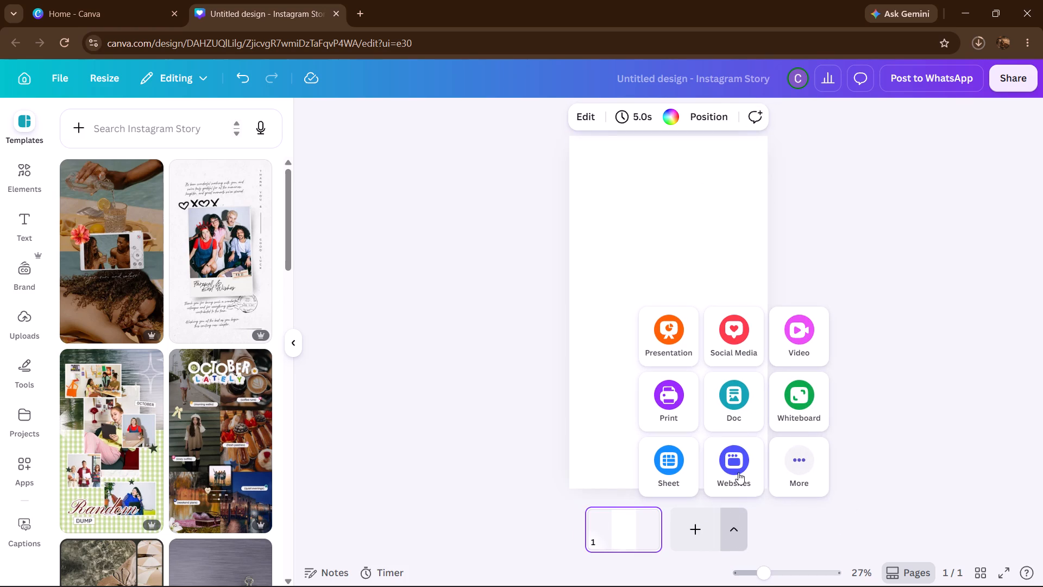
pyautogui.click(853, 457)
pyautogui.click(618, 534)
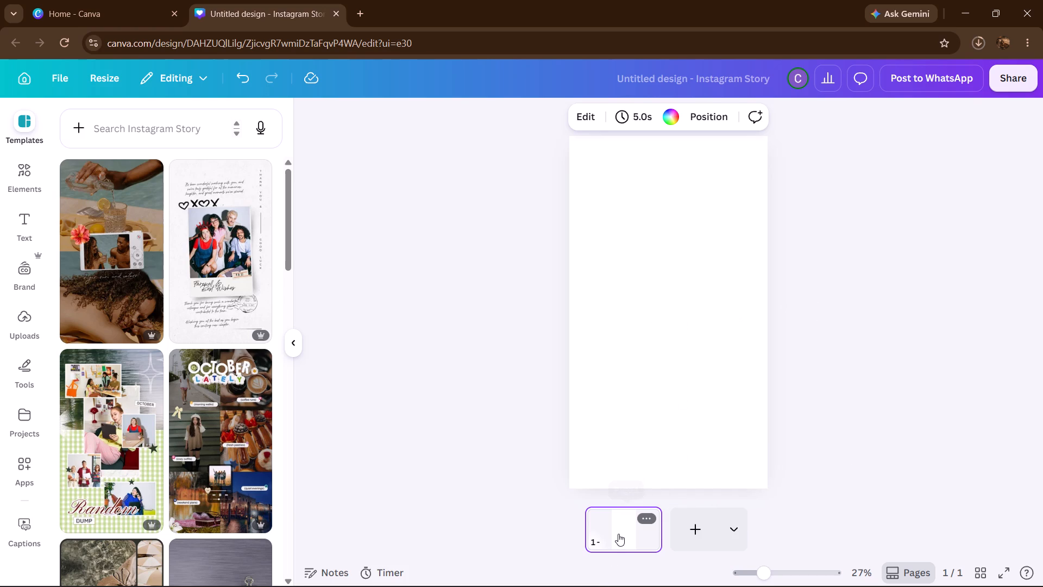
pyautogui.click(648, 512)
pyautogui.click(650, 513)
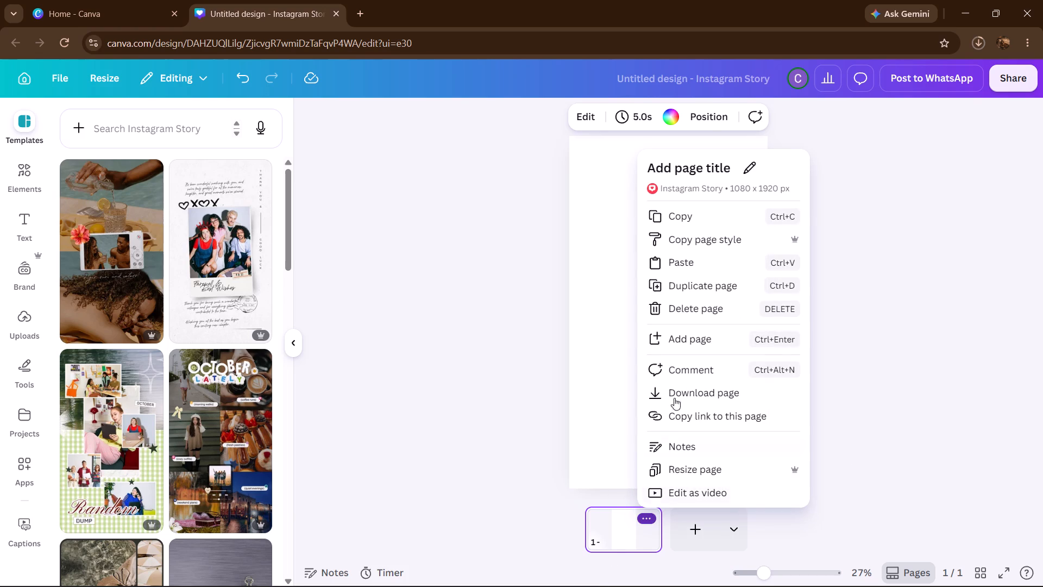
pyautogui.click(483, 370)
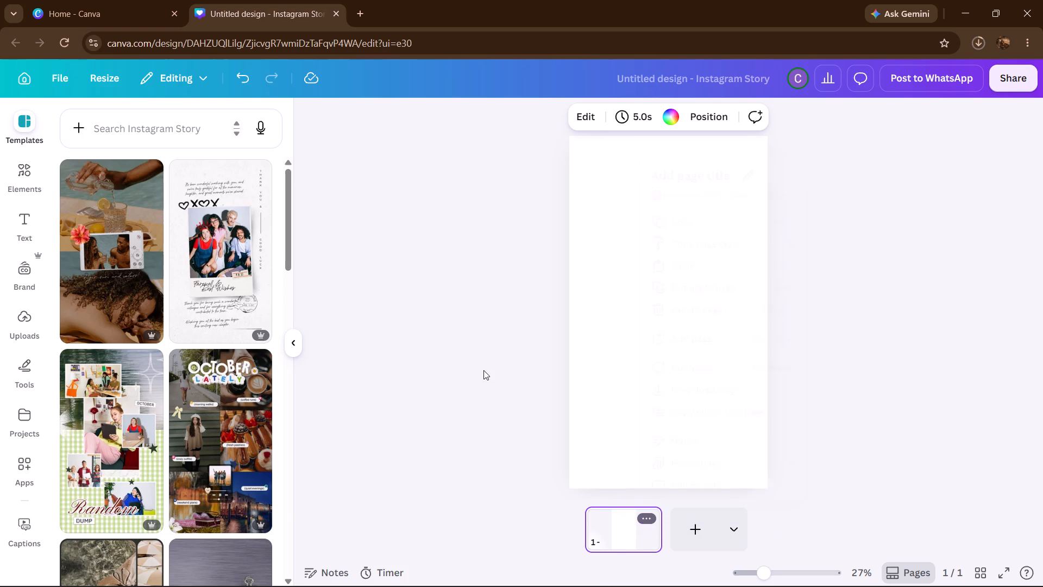
# Upload today's six 1080p animal videos from Downloads: the chick, three baby monkey, rabbit carrot and carrot picnic clips.
pyautogui.click(28, 178)
pyautogui.click(27, 220)
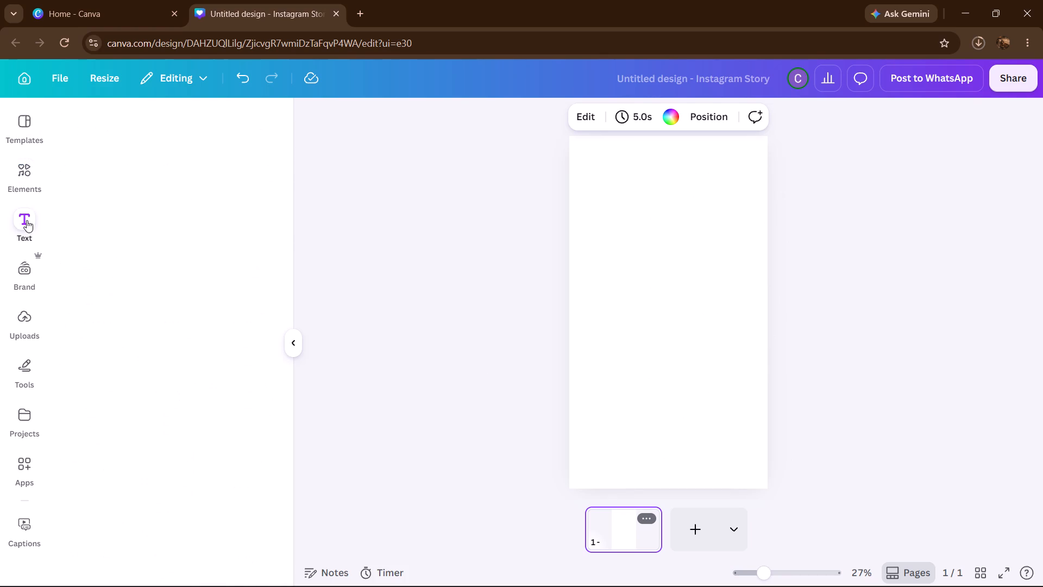
pyautogui.click(15, 318)
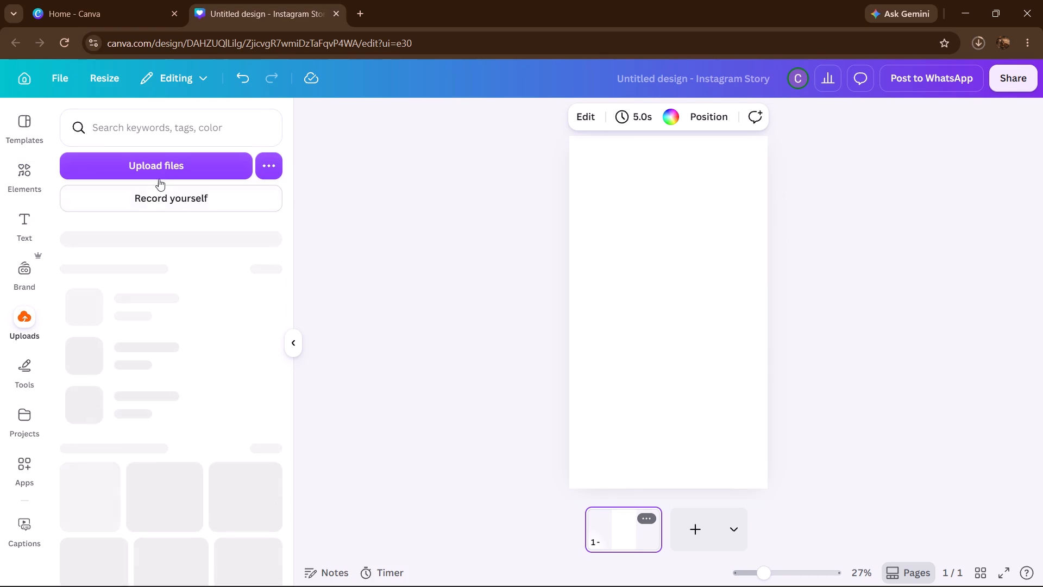
pyautogui.click(158, 170)
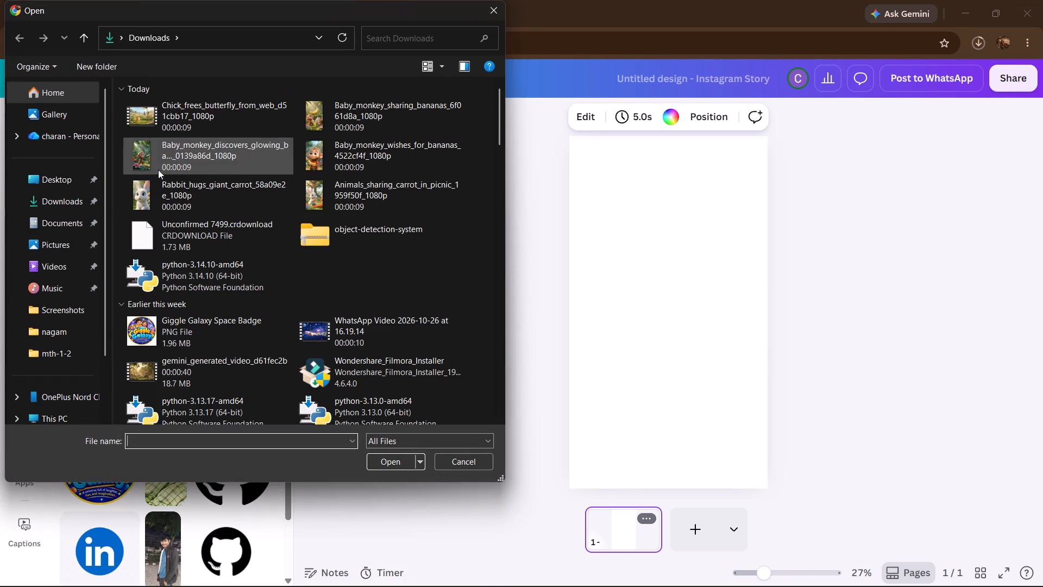
pyautogui.moveTo(186, 104); pyautogui.dragTo(242, 111)
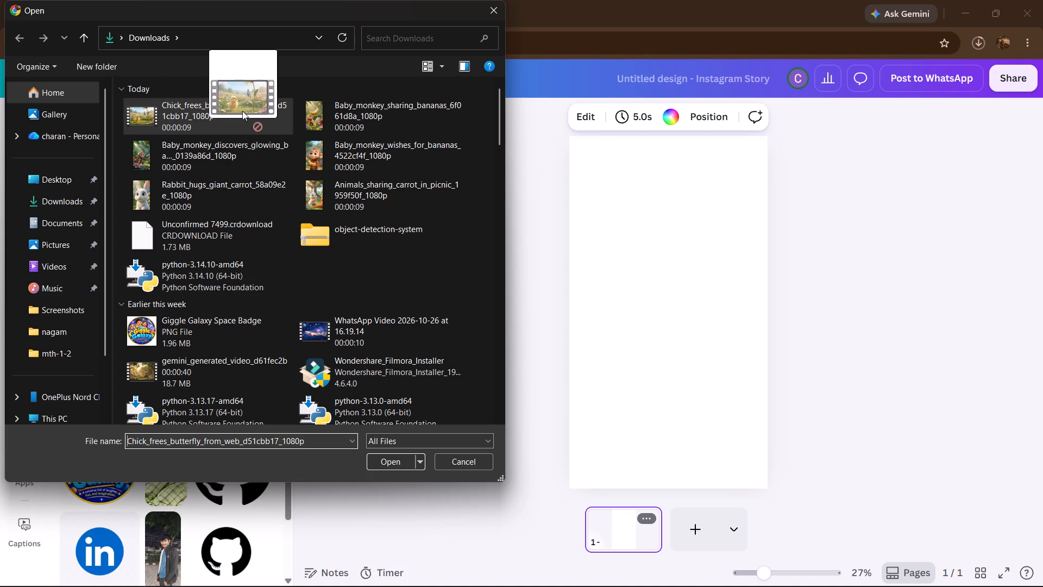
pyautogui.moveTo(242, 111); pyautogui.dragTo(218, 107)
pyautogui.moveTo(122, 104); pyautogui.dragTo(204, 115)
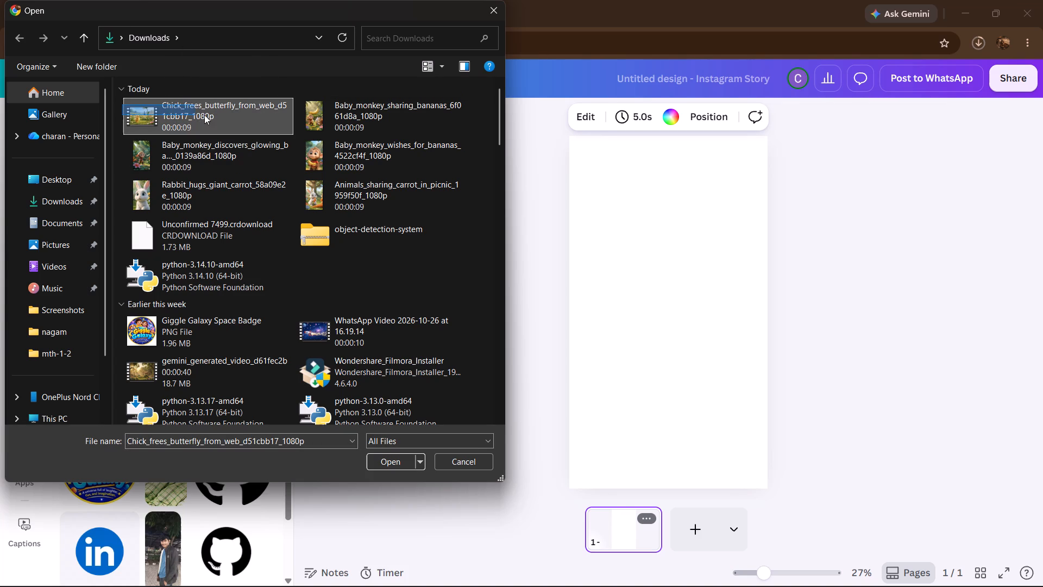
pyautogui.moveTo(204, 115); pyautogui.dragTo(380, 202)
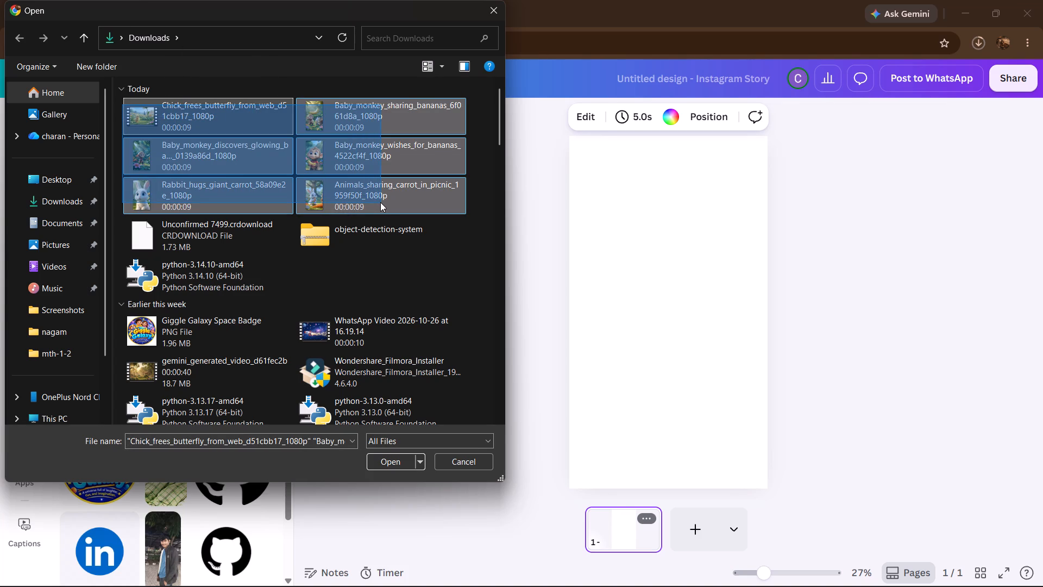
pyautogui.press('Return')
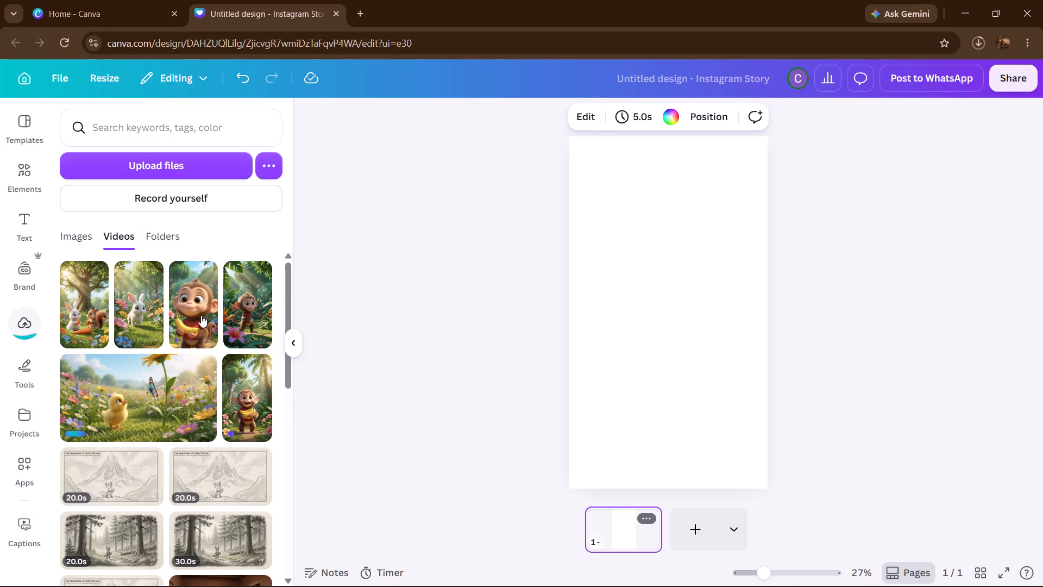
# Place the uploaded close-up baby monkey clip on page 1 and stretch it on all sides to fill the whole page.
pyautogui.click(201, 315)
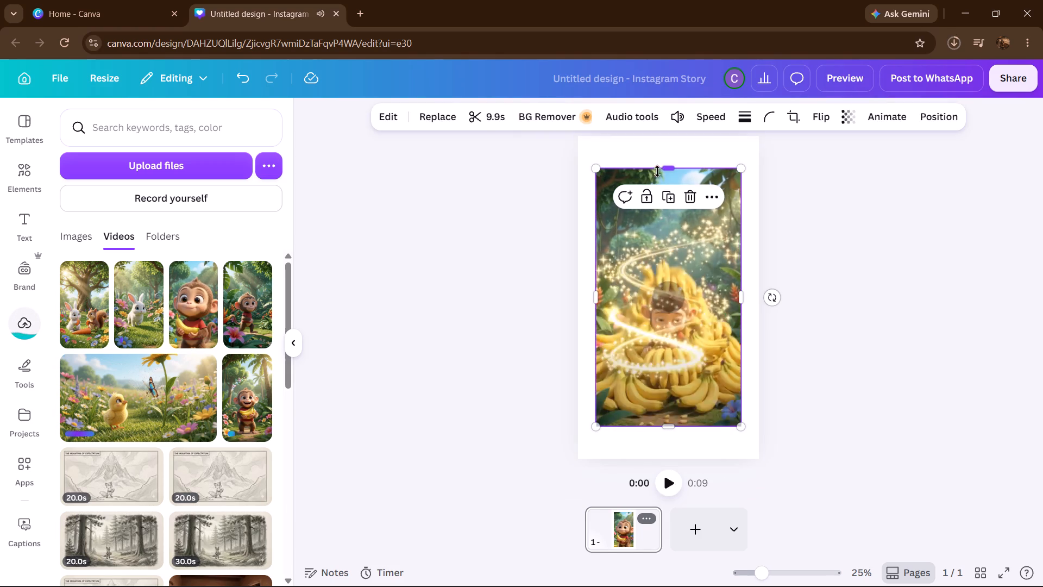
pyautogui.moveTo(668, 171); pyautogui.dragTo(664, 135)
pyautogui.moveTo(744, 282); pyautogui.dragTo(757, 283)
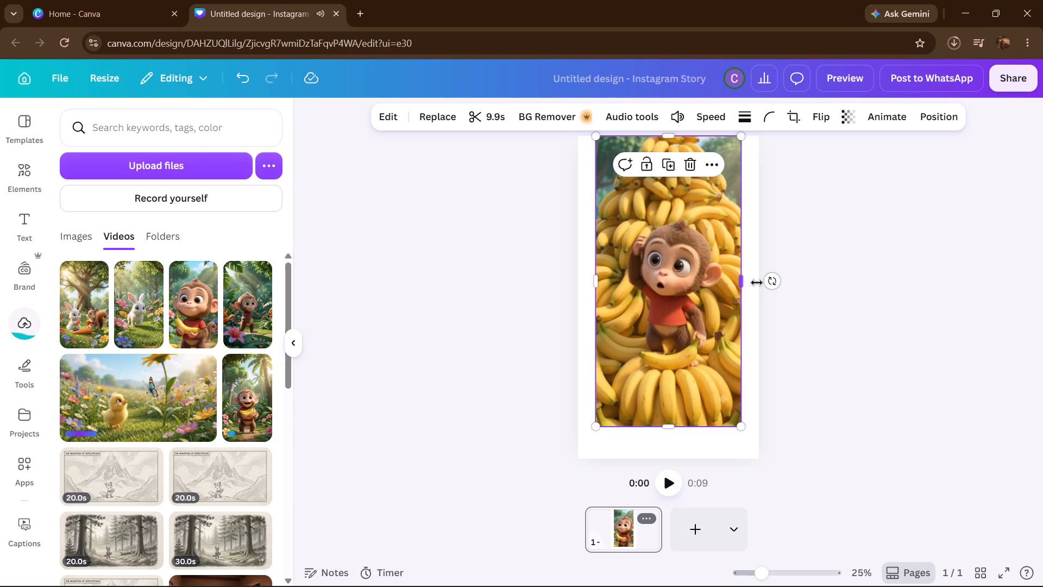
pyautogui.moveTo(757, 283); pyautogui.dragTo(765, 285)
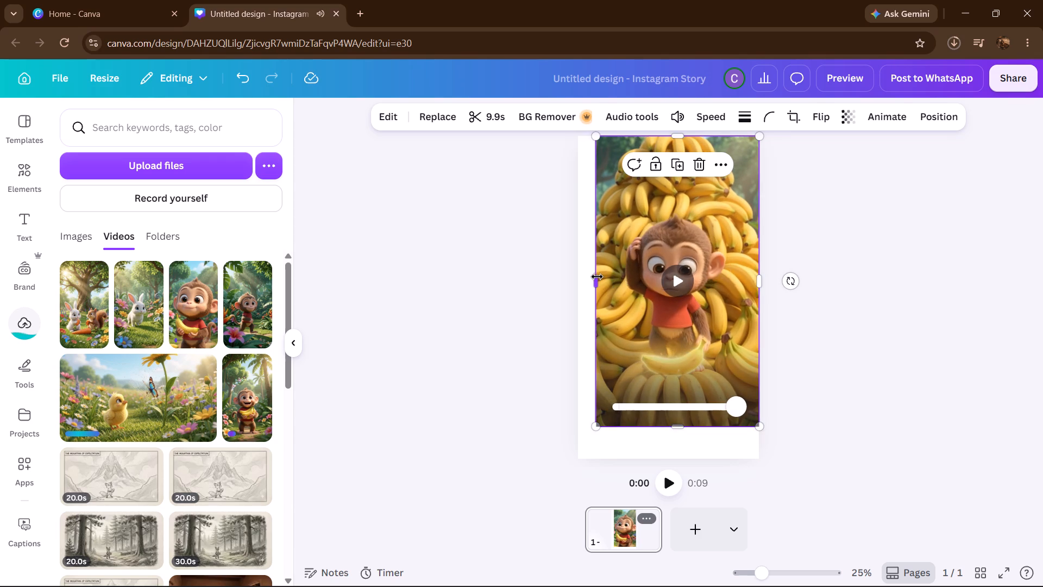
pyautogui.moveTo(597, 277); pyautogui.dragTo(574, 283)
pyautogui.moveTo(574, 283); pyautogui.dragTo(580, 284)
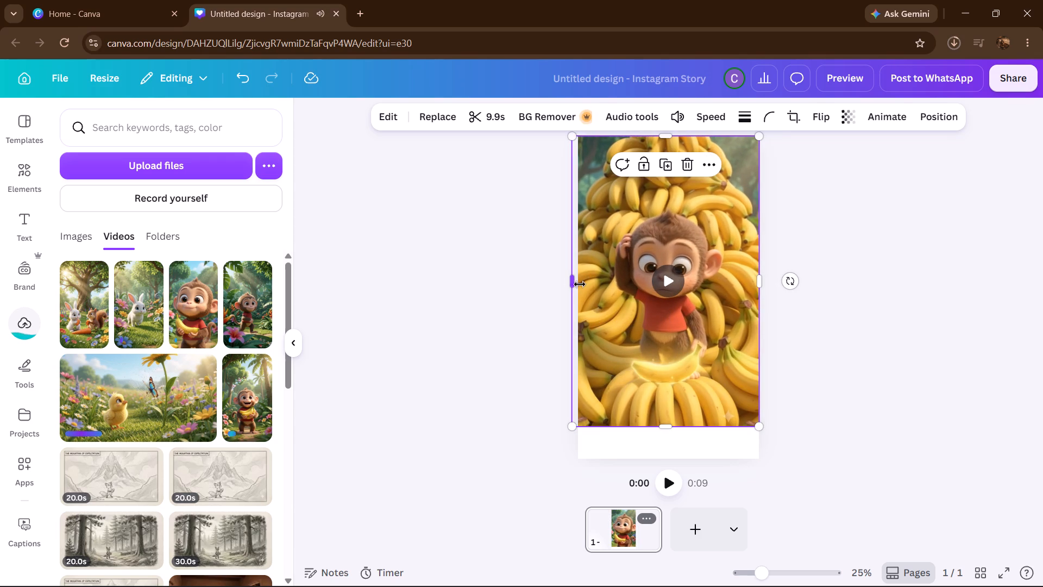
pyautogui.moveTo(580, 284); pyautogui.dragTo(581, 289)
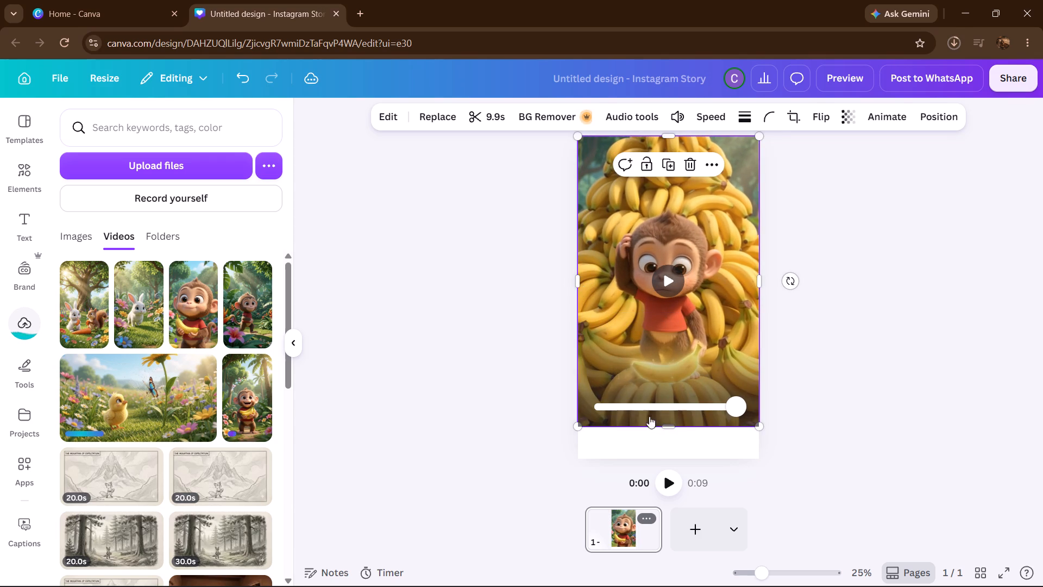
pyautogui.moveTo(669, 428); pyautogui.dragTo(676, 454)
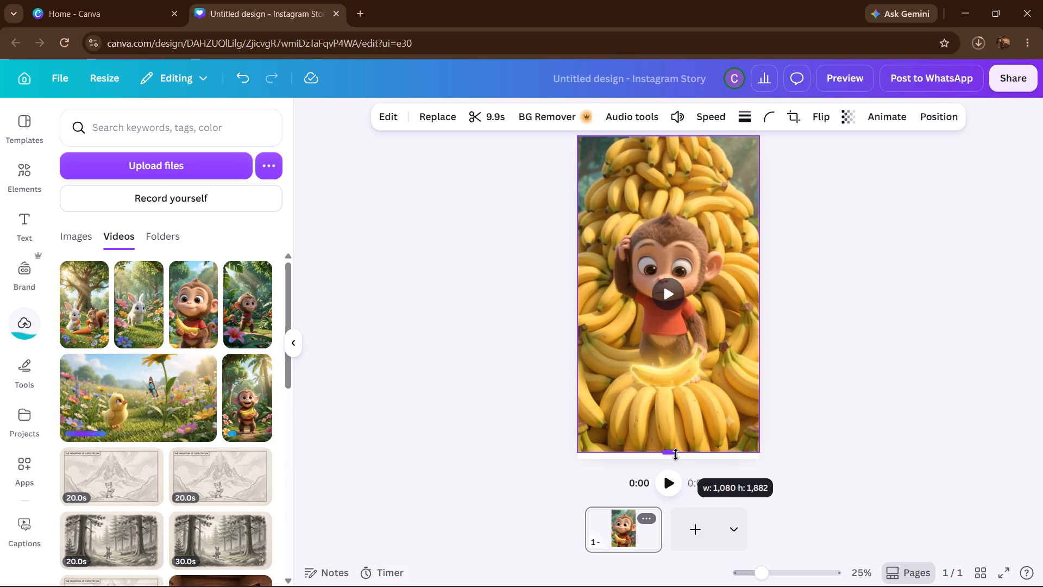
pyautogui.moveTo(676, 454); pyautogui.dragTo(677, 460)
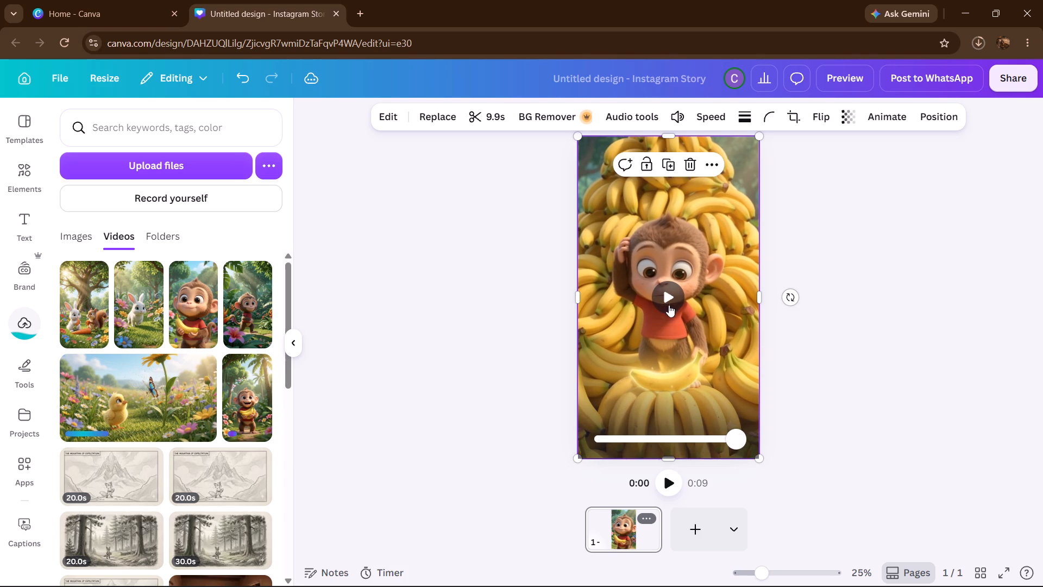
# Add a second page with the baby monkey jungle clip and a third page with the remaining baby monkey clip.
pyautogui.click(689, 523)
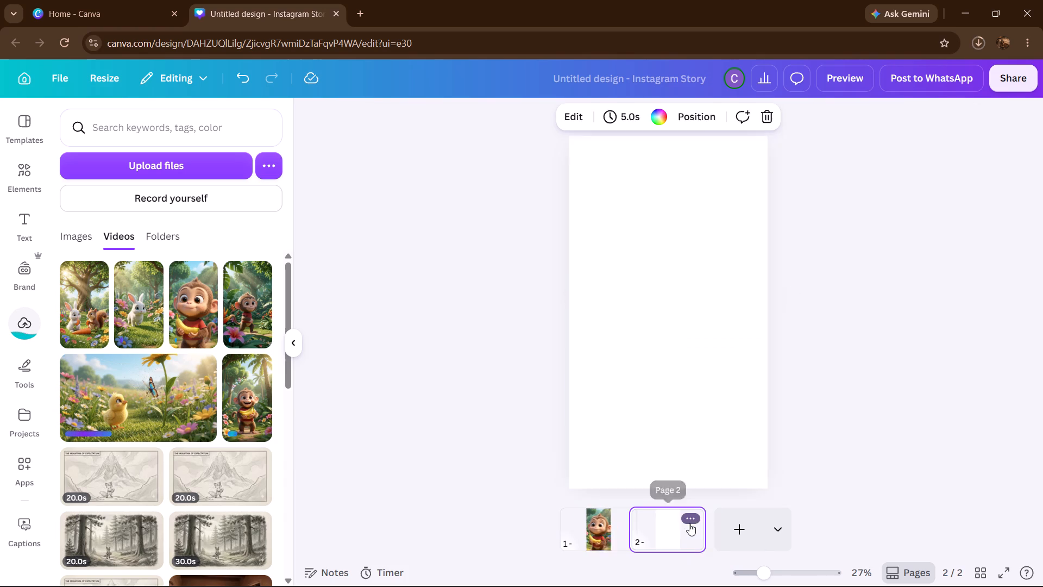
pyautogui.click(247, 323)
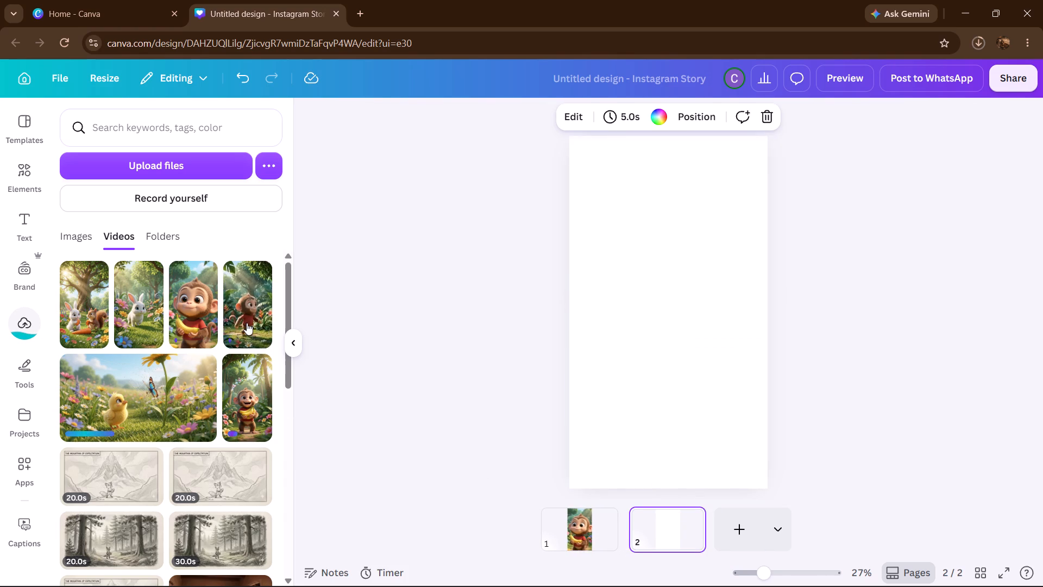
pyautogui.click(734, 533)
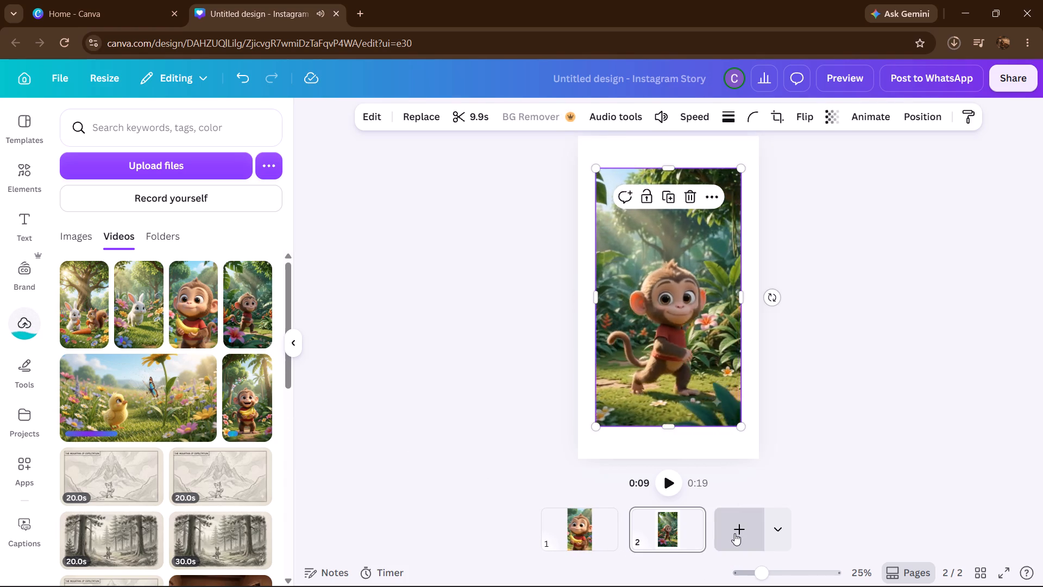
pyautogui.click(261, 415)
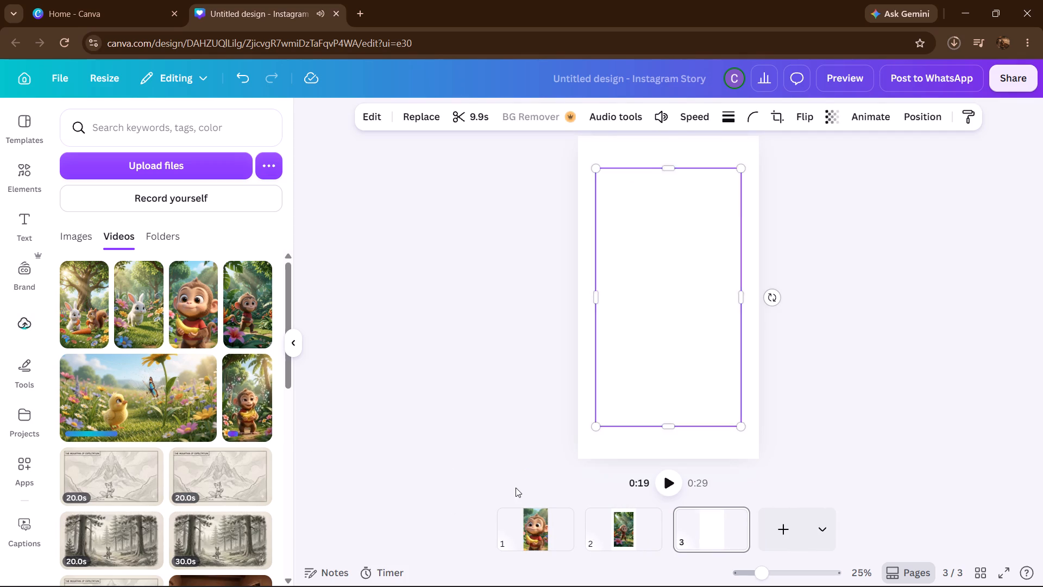
# Enlarge the baby monkey jungle clip on page 2 on all sides so it fills the whole page.
pyautogui.click(620, 531)
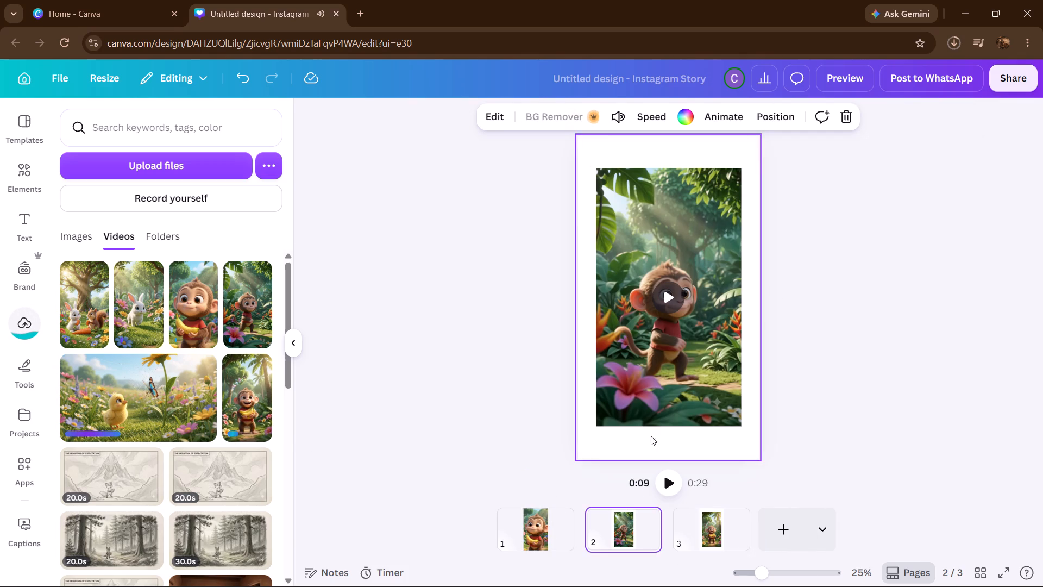
pyautogui.click(681, 334)
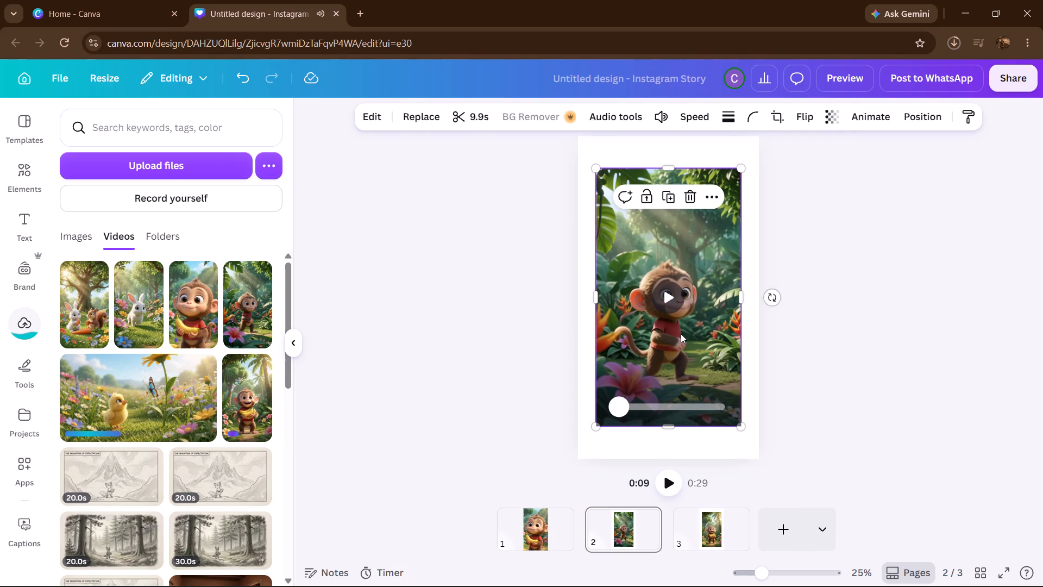
pyautogui.click(669, 423)
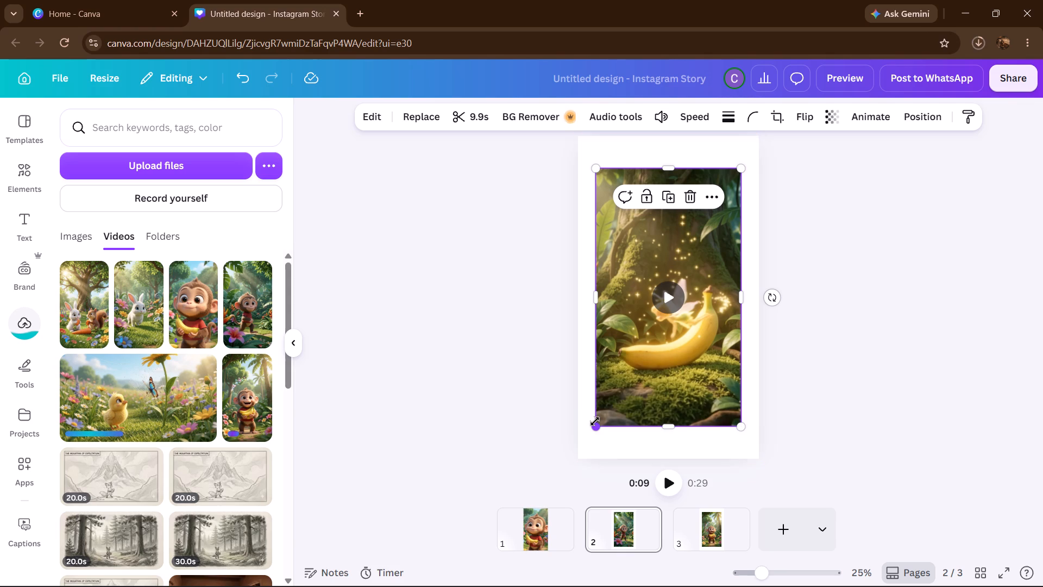
pyautogui.moveTo(595, 421); pyautogui.dragTo(592, 460)
pyautogui.moveTo(660, 167); pyautogui.dragTo(662, 135)
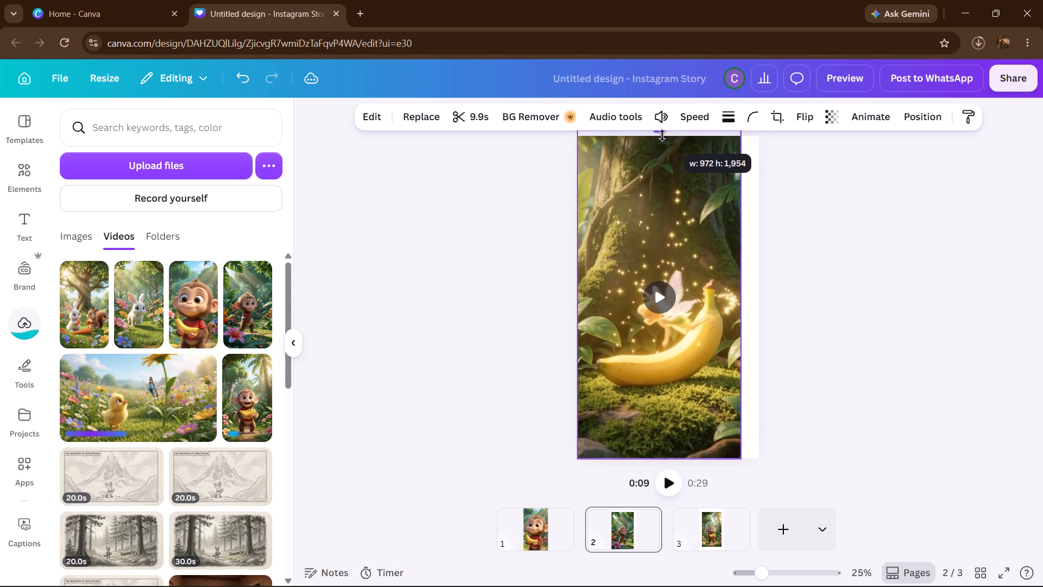
pyautogui.moveTo(662, 135); pyautogui.dragTo(665, 131)
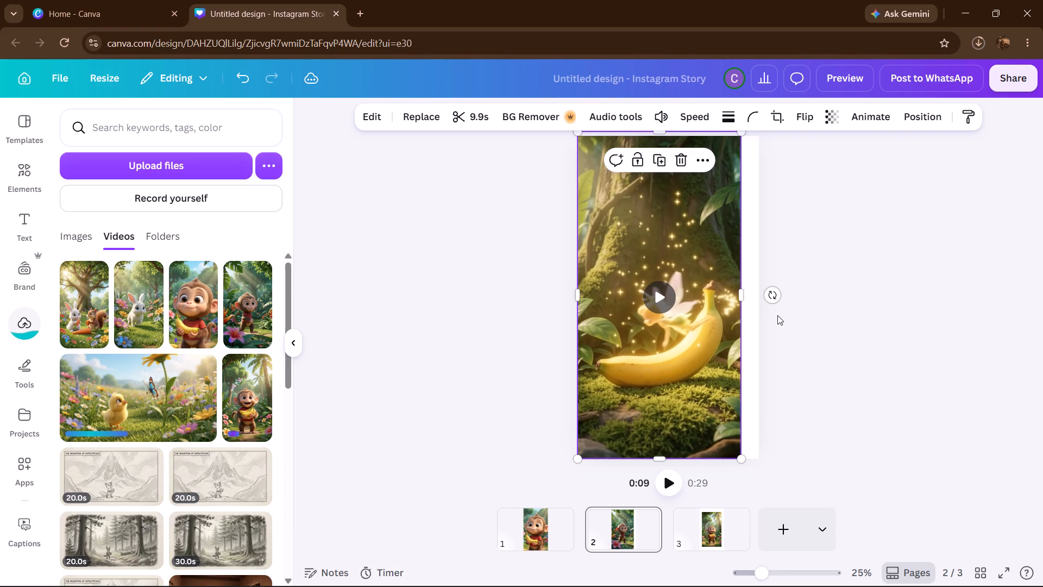
pyautogui.moveTo(741, 293); pyautogui.dragTo(756, 298)
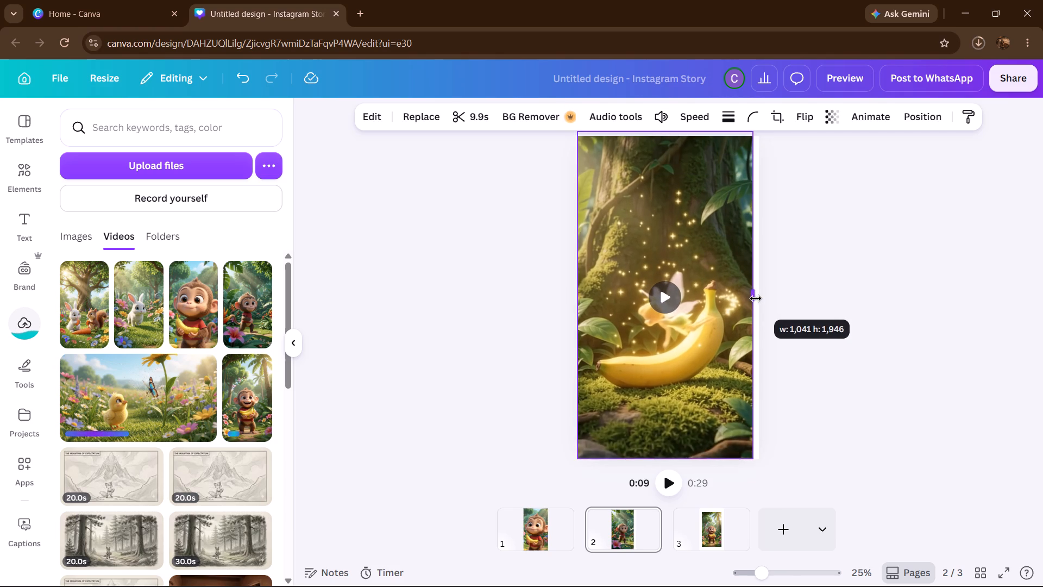
pyautogui.moveTo(756, 298); pyautogui.dragTo(761, 301)
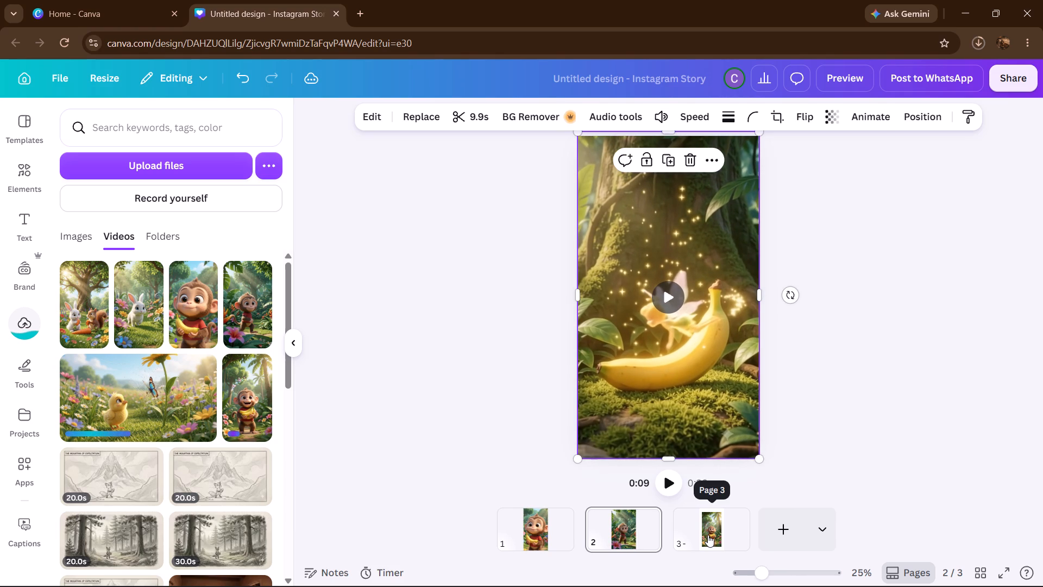
# Enlarge the page 3 baby monkey clip from its lower-left corner out to the page's left and bottom edges.
pyautogui.click(708, 535)
pyautogui.click(612, 352)
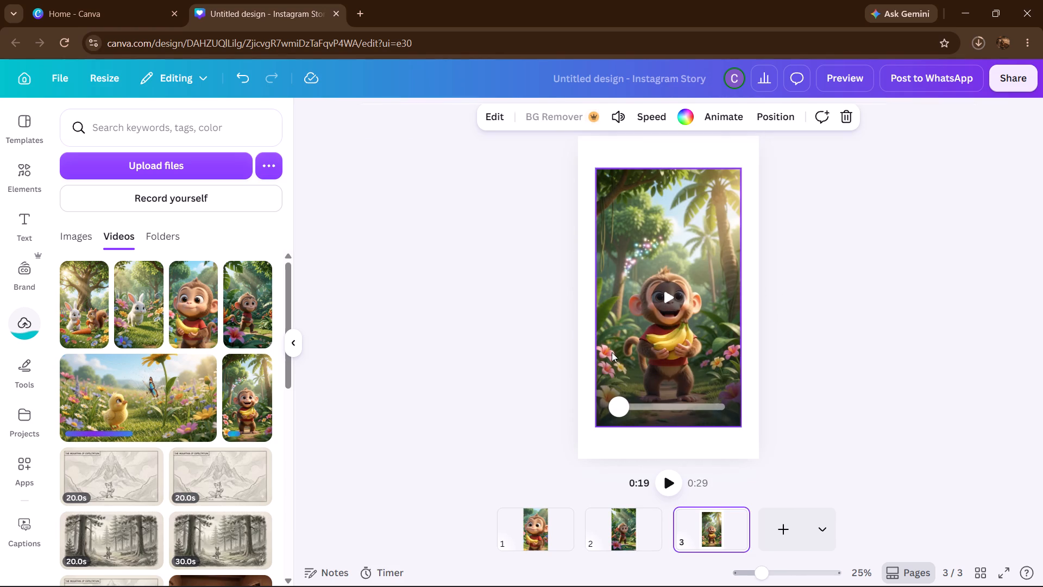
pyautogui.moveTo(595, 431); pyautogui.dragTo(590, 456)
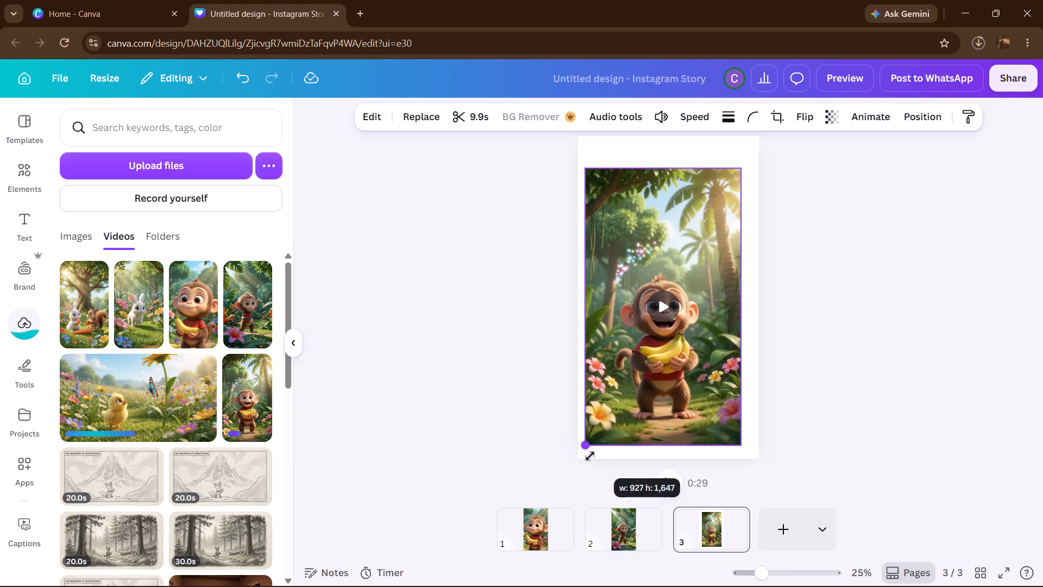
pyautogui.moveTo(590, 456); pyautogui.dragTo(589, 469)
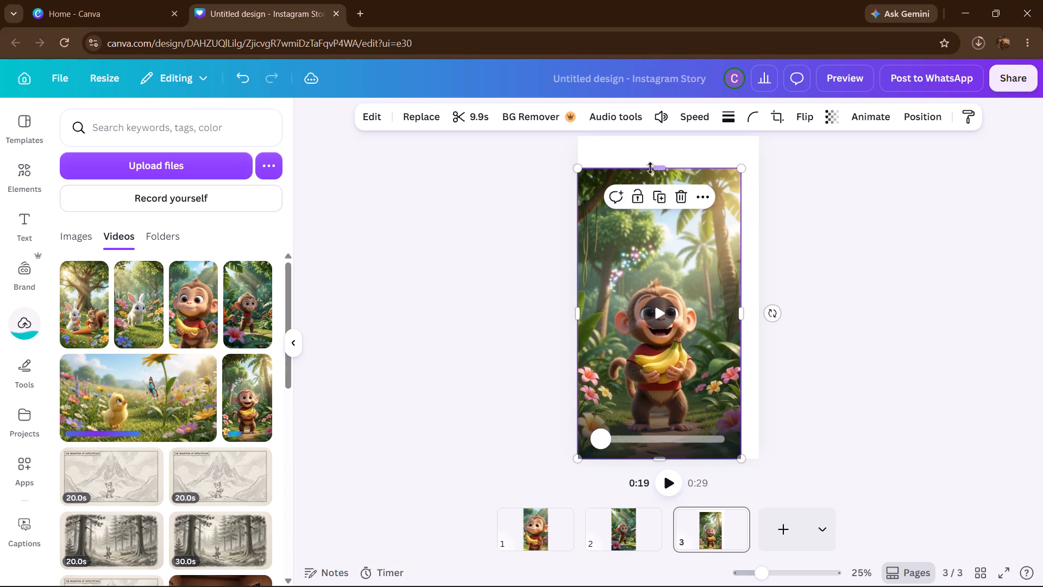
# Stretch the banana-holding monkey video on page 3 so it fills the full height and width of the page.
pyautogui.moveTo(654, 171); pyautogui.dragTo(643, 134)
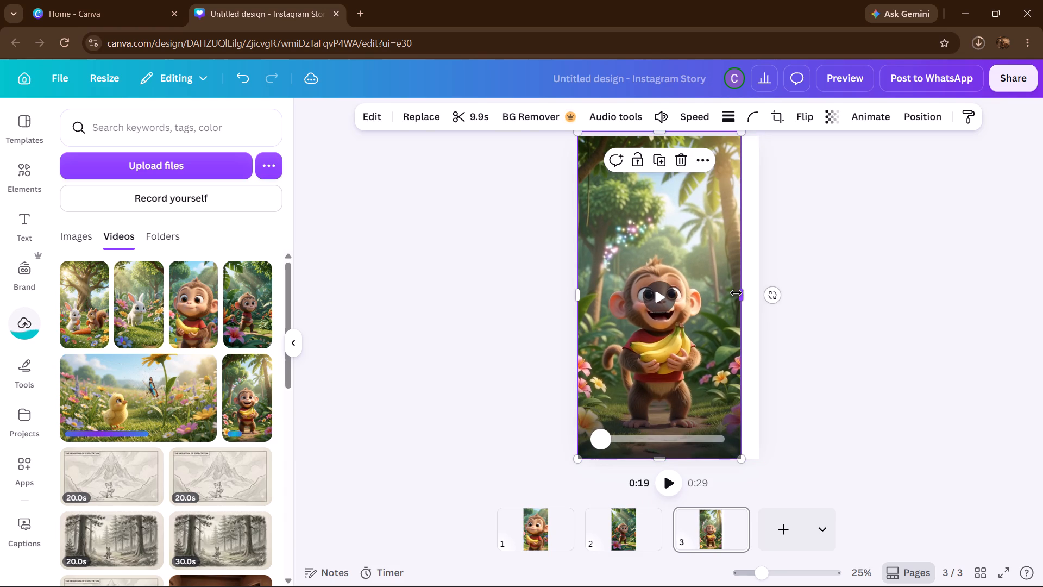
pyautogui.moveTo(736, 293); pyautogui.dragTo(755, 292)
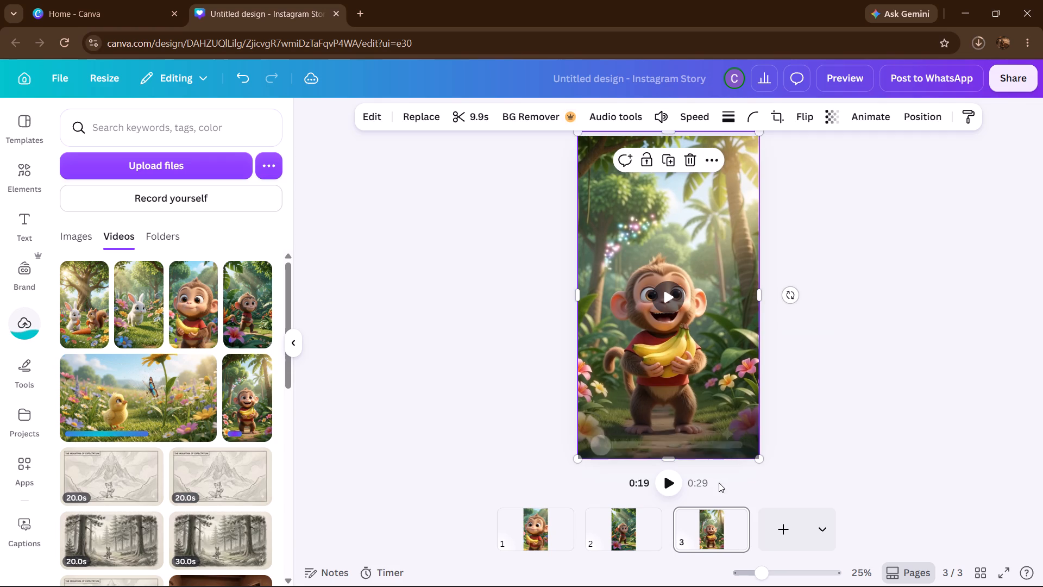
# Reorder the pages so the walking monkey clip on page 2 becomes the first page.
pyautogui.moveTo(649, 529); pyautogui.dragTo(579, 526)
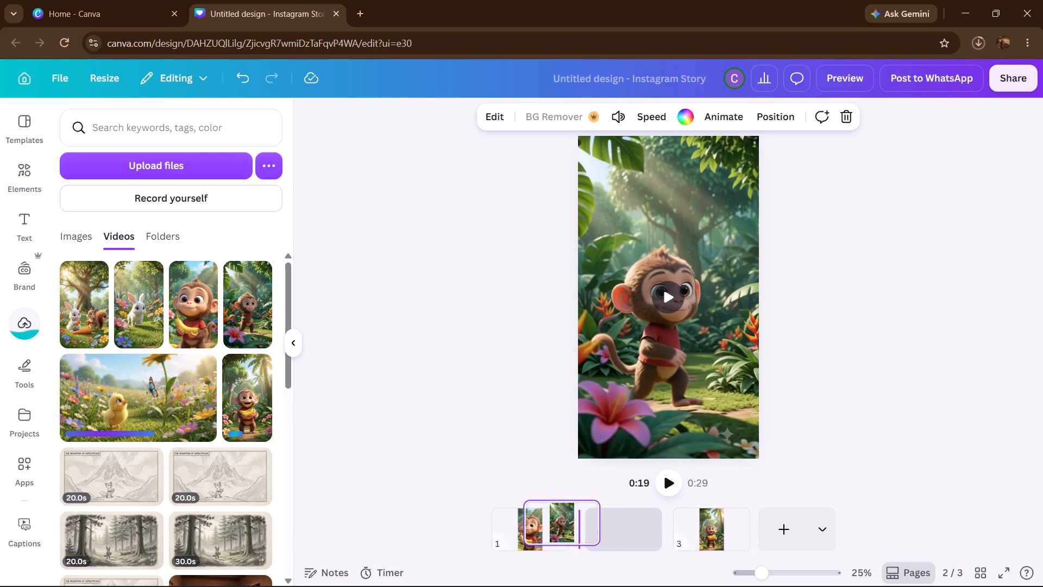
pyautogui.moveTo(579, 526); pyautogui.dragTo(535, 530)
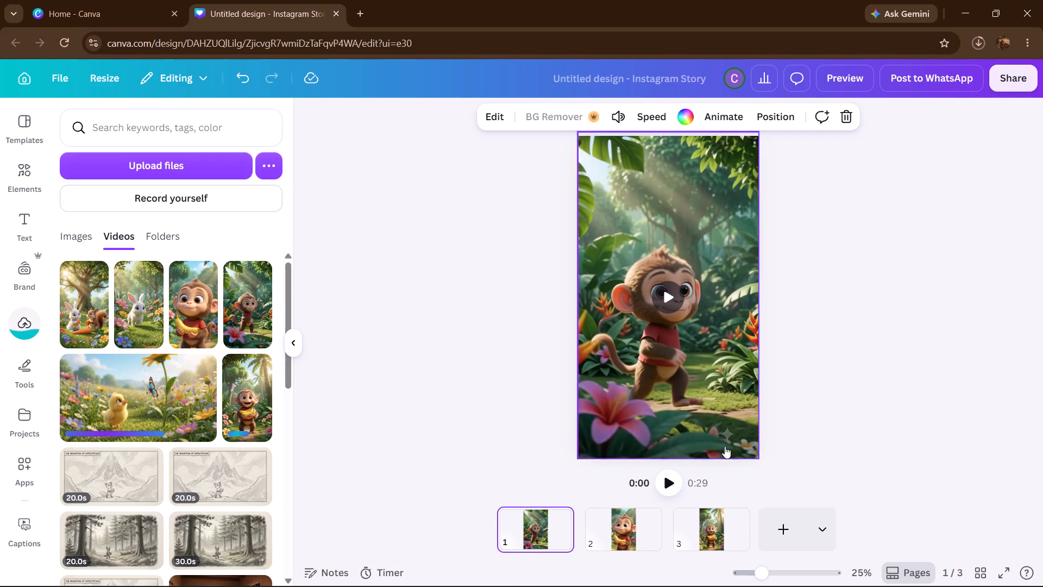
# Play back the three monkey clips to check the order and flow of the story video.
pyautogui.click(669, 485)
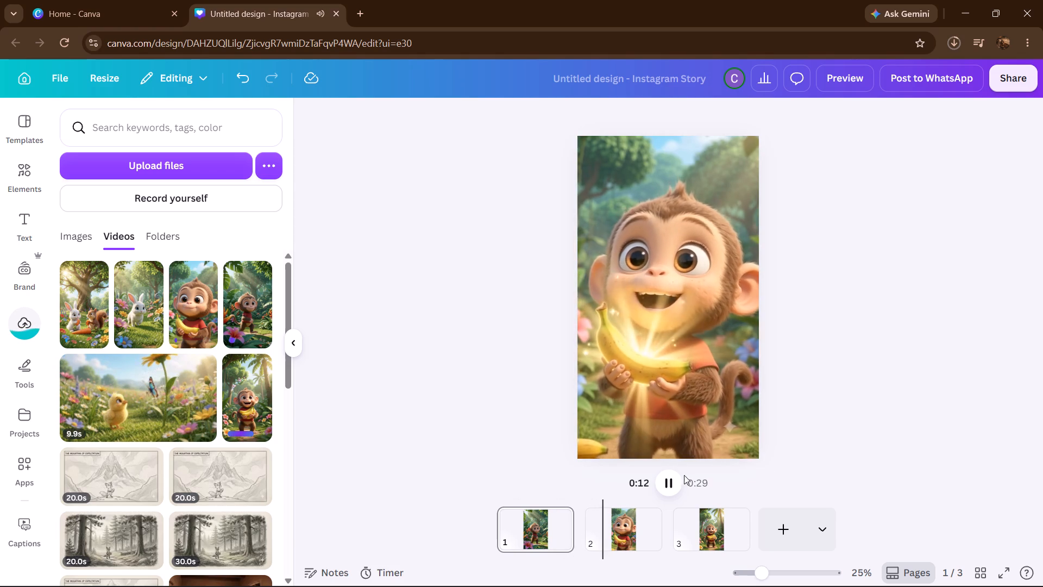
pyautogui.click(671, 482)
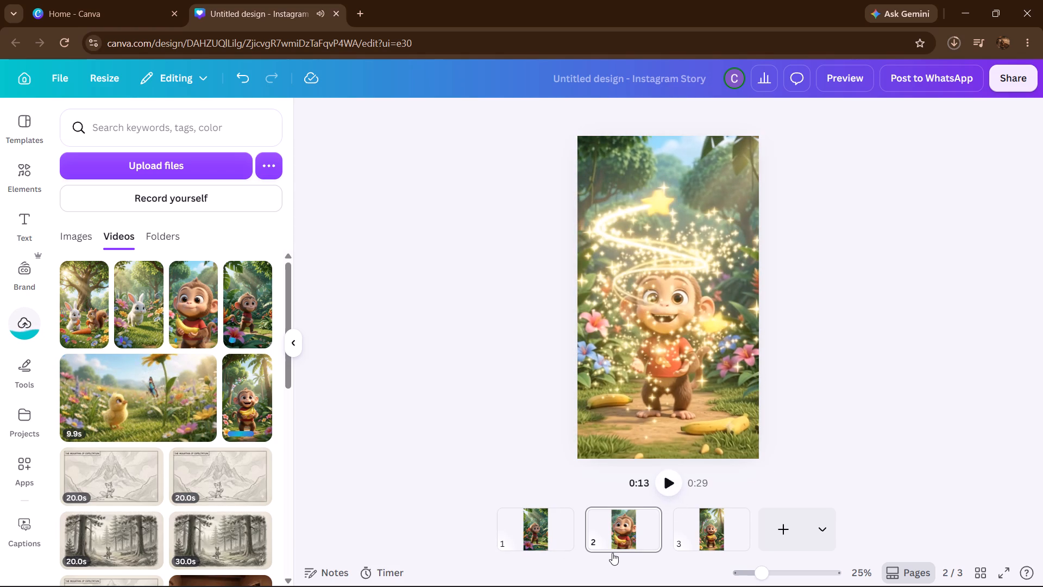
pyautogui.moveTo(626, 540); pyautogui.dragTo(734, 534)
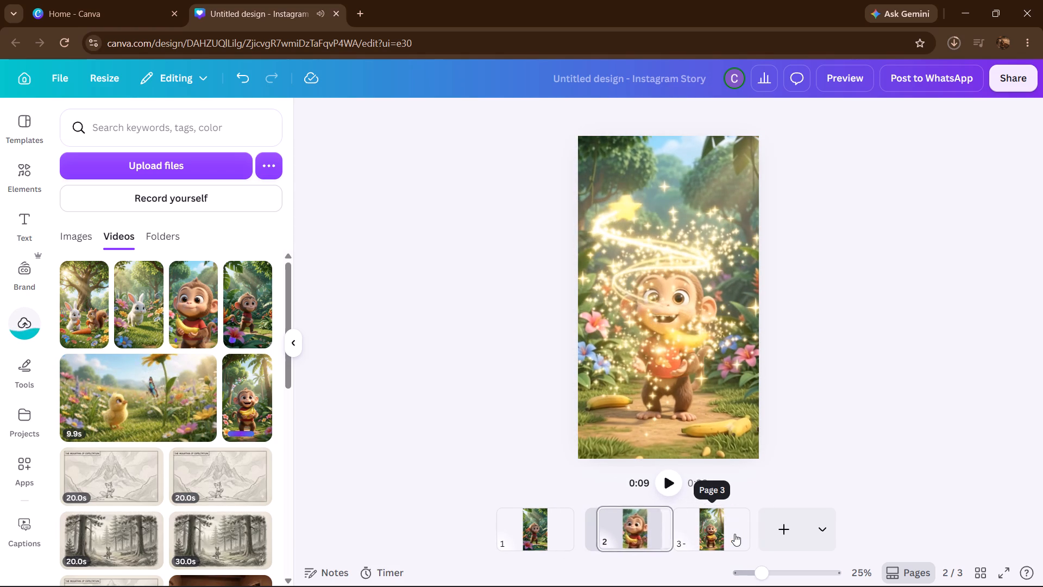
pyautogui.click(674, 480)
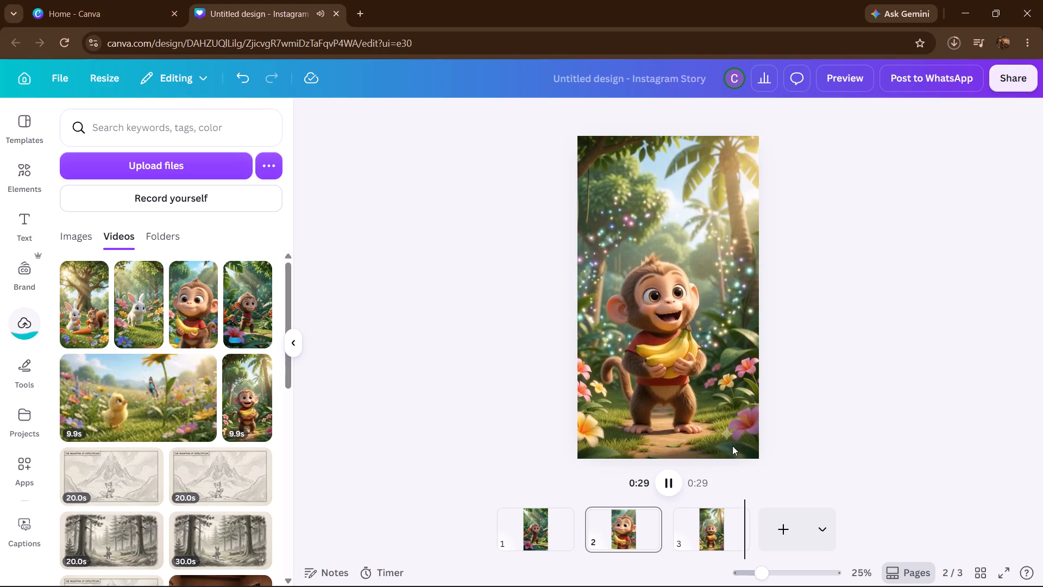
pyautogui.hscroll(1, 616, 528)
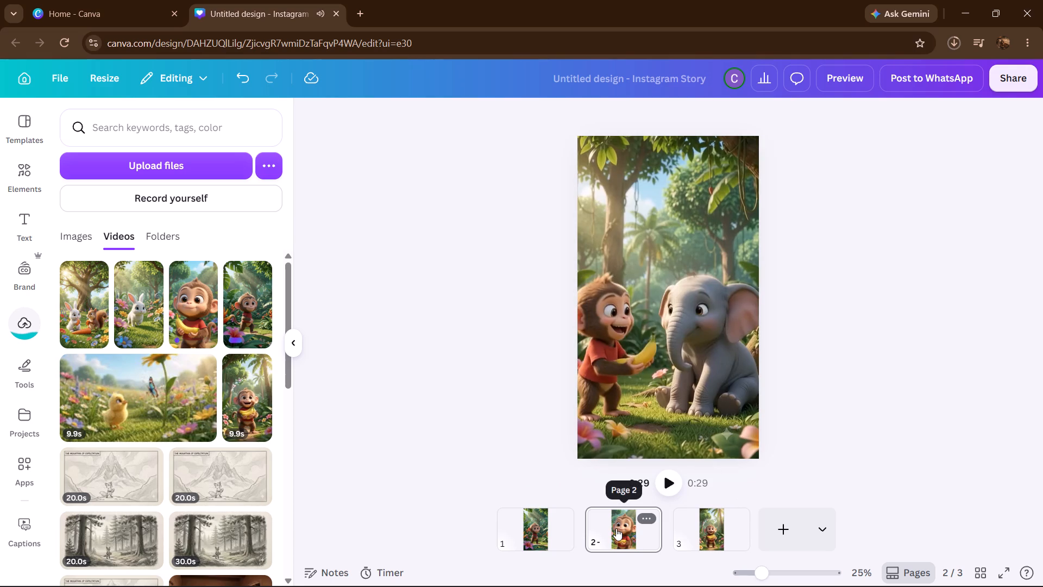
pyautogui.hscroll(1, 616, 528)
pyautogui.scroll(-1, 680, 552)
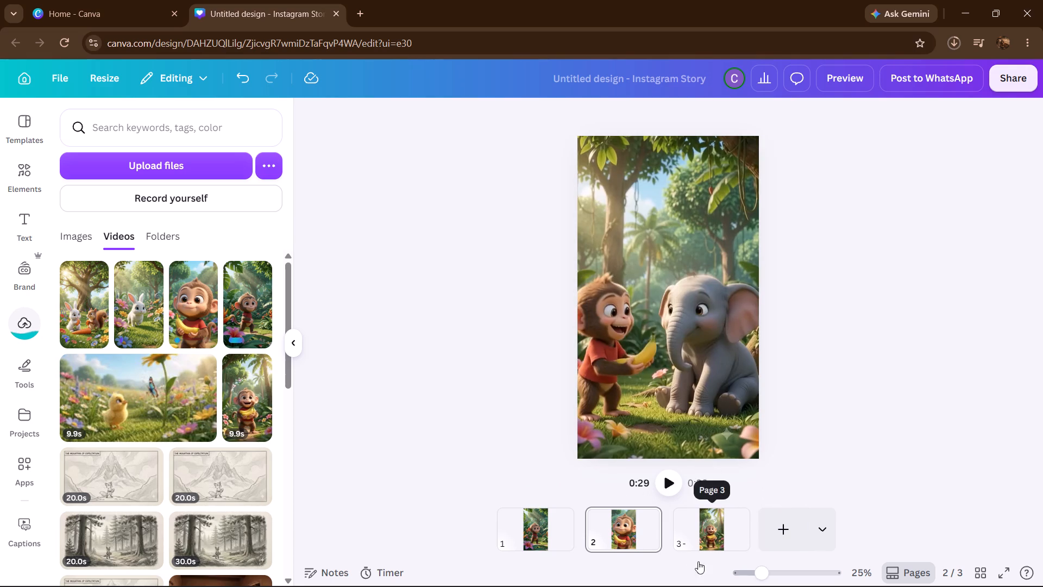
# Add the round Giggle Galaxy logo from the uploaded images to page 2 of the story.
pyautogui.moveTo(756, 571); pyautogui.dragTo(779, 573)
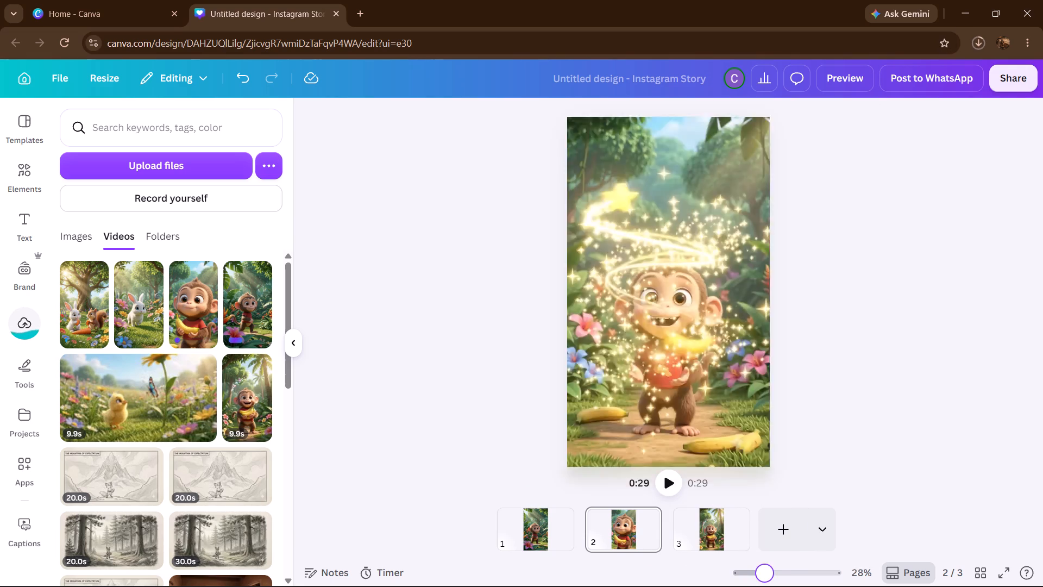
pyautogui.moveTo(779, 573); pyautogui.dragTo(760, 577)
pyautogui.scroll(-1, 687, 530)
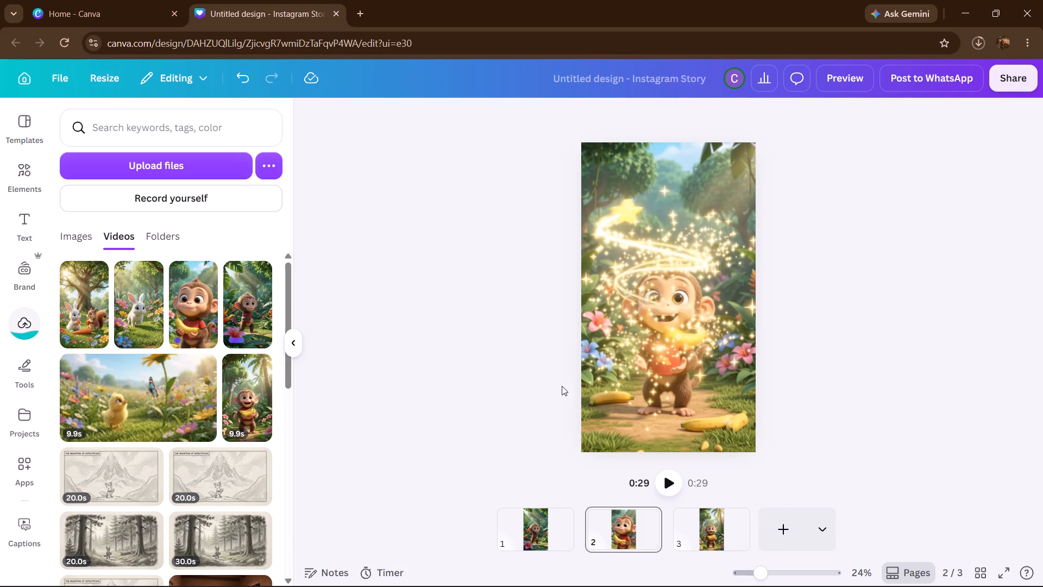
pyautogui.scroll(-2, 458, 371)
pyautogui.scroll(2, 458, 371)
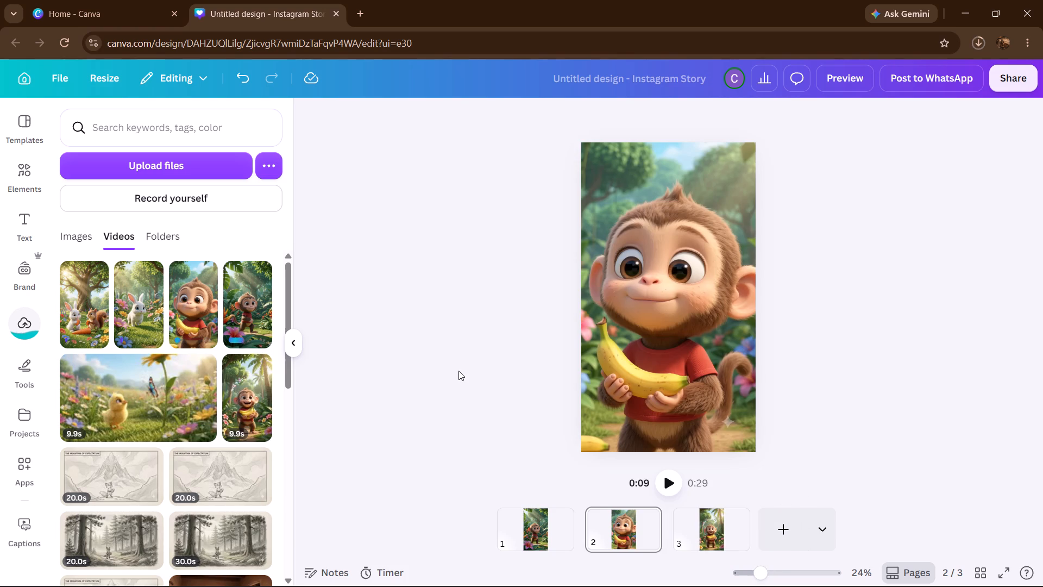
pyautogui.scroll(-1, 184, 359)
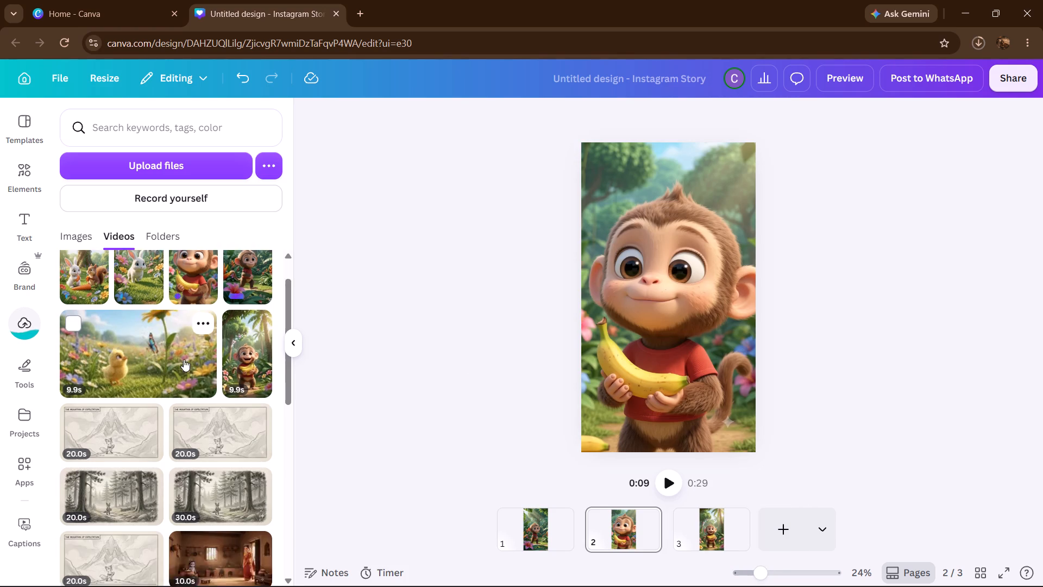
pyautogui.scroll(-7, 184, 359)
pyautogui.scroll(1, 184, 359)
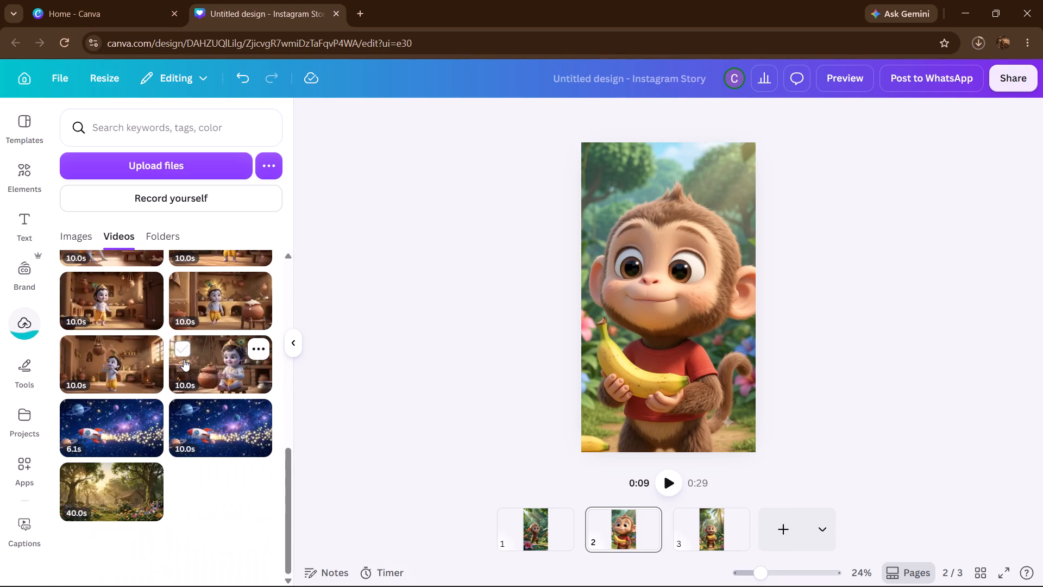
pyautogui.scroll(9, 184, 359)
pyautogui.scroll(-1, 184, 359)
pyautogui.click(71, 237)
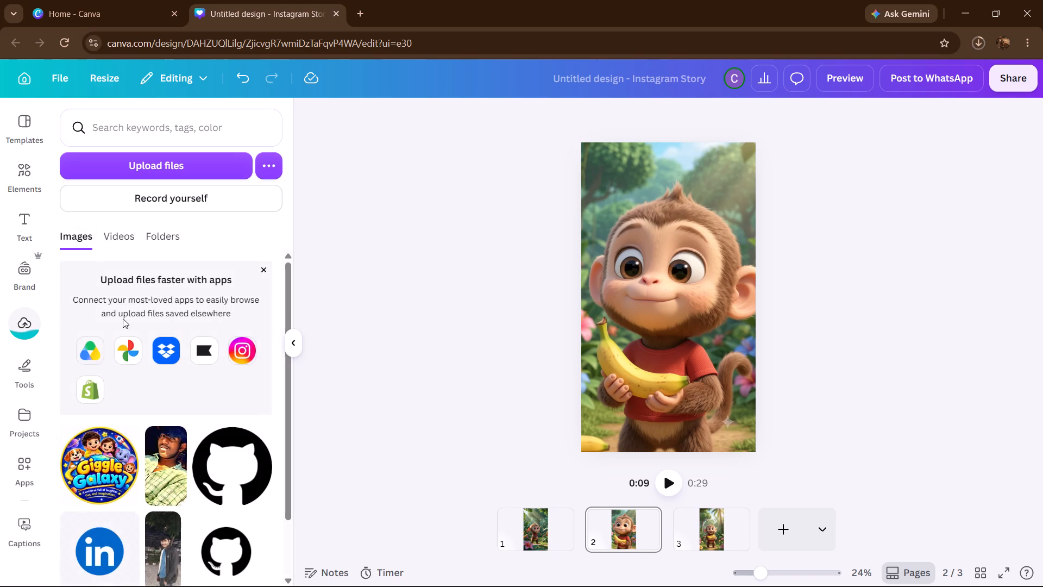
pyautogui.click(96, 464)
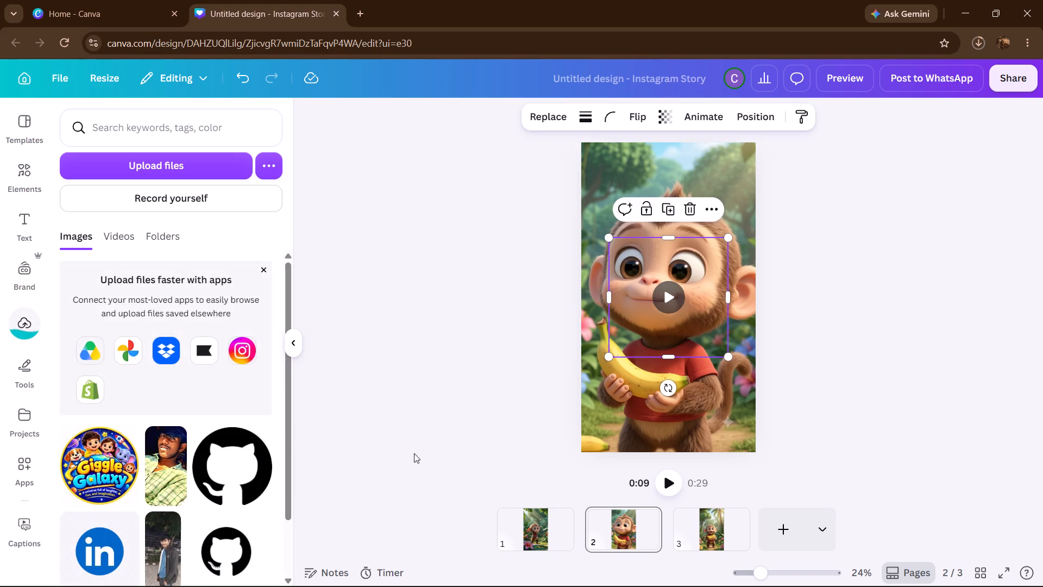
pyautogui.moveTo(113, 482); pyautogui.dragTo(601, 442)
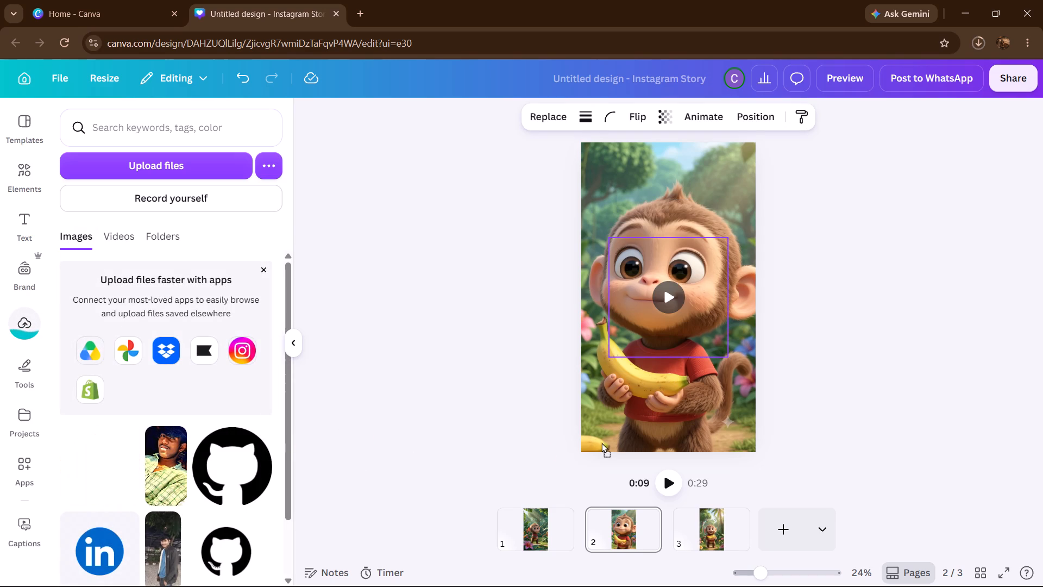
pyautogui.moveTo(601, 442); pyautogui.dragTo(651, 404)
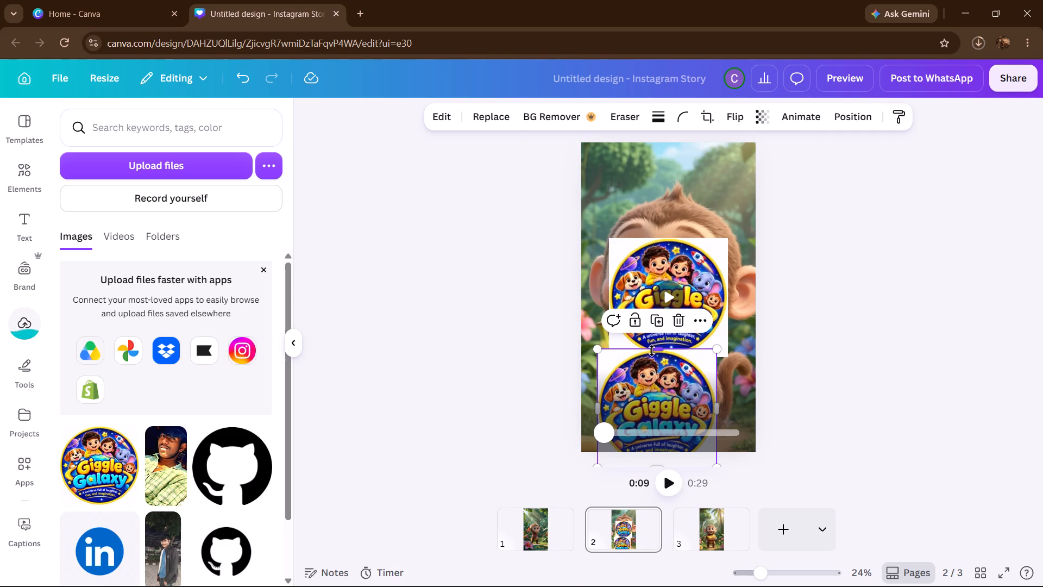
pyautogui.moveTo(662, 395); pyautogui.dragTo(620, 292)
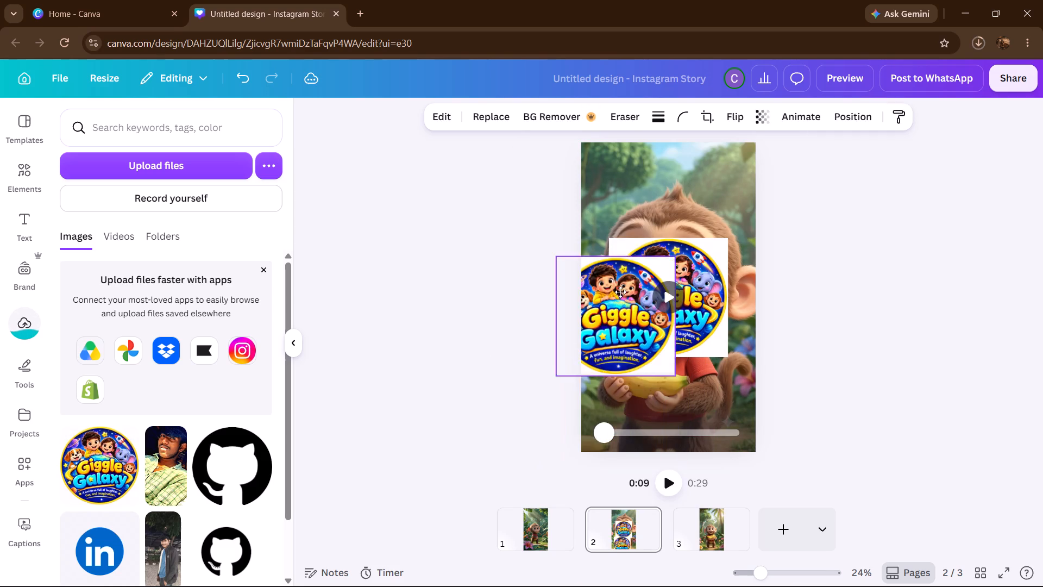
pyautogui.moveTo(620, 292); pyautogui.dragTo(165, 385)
# Shrink the Giggle Galaxy logo on page 2 to about 226 × 226 and move it to the page's bottom-right corner.
pyautogui.click(692, 318)
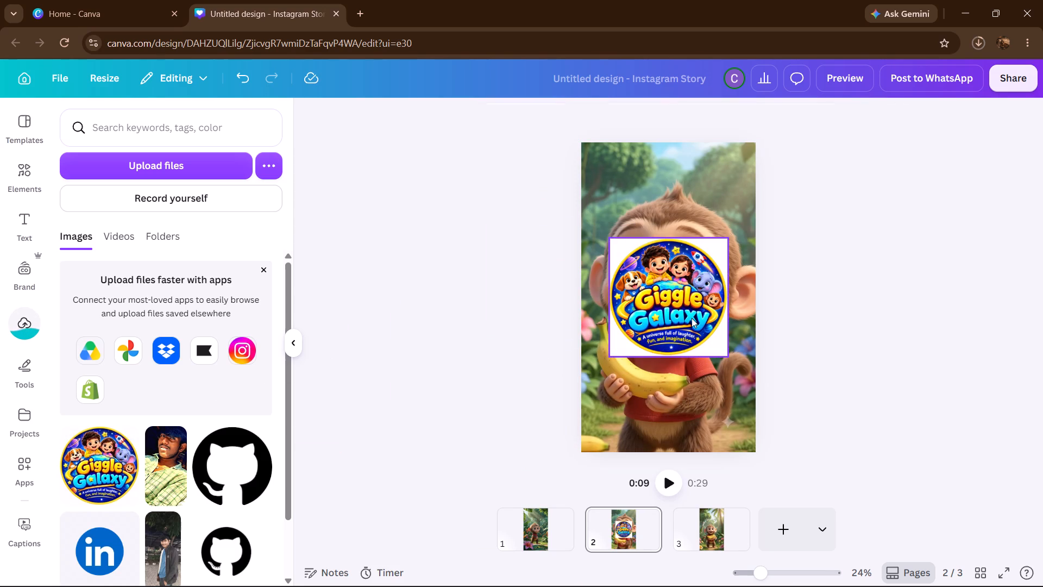
pyautogui.moveTo(727, 355); pyautogui.dragTo(711, 344)
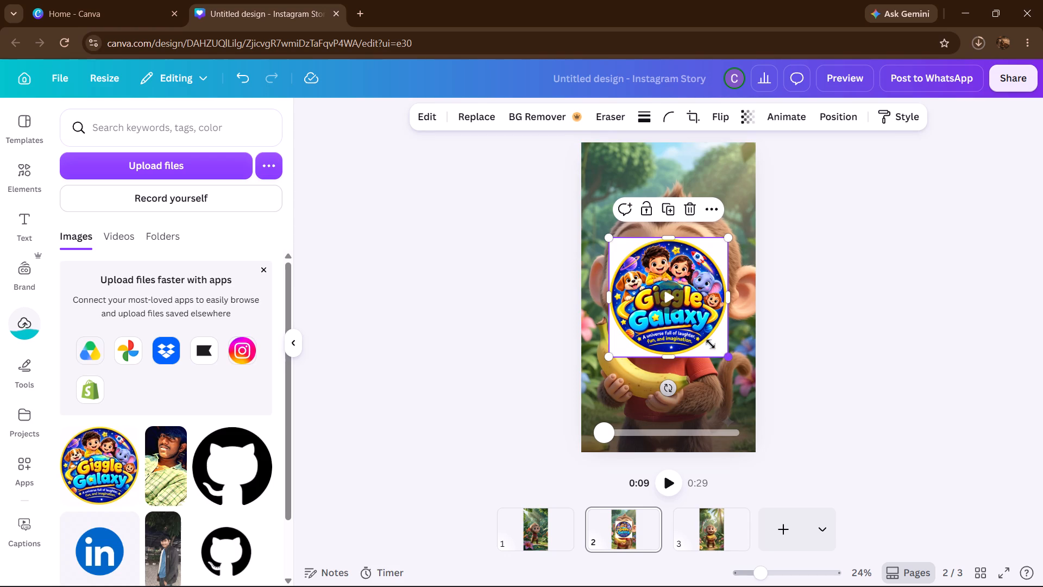
pyautogui.moveTo(711, 344); pyautogui.dragTo(633, 284)
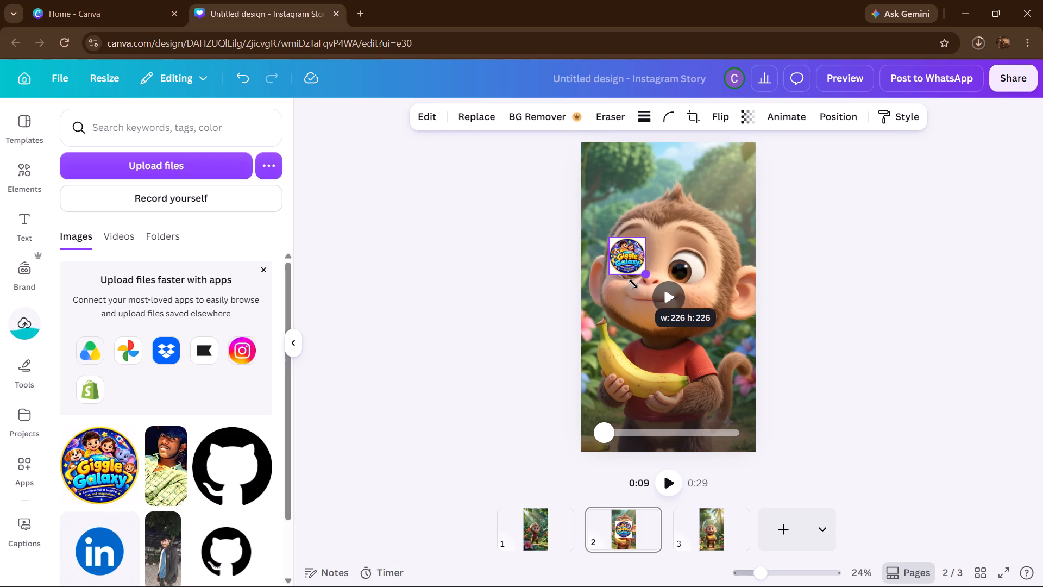
pyautogui.moveTo(633, 284); pyautogui.dragTo(633, 283)
pyautogui.moveTo(628, 258); pyautogui.dragTo(750, 412)
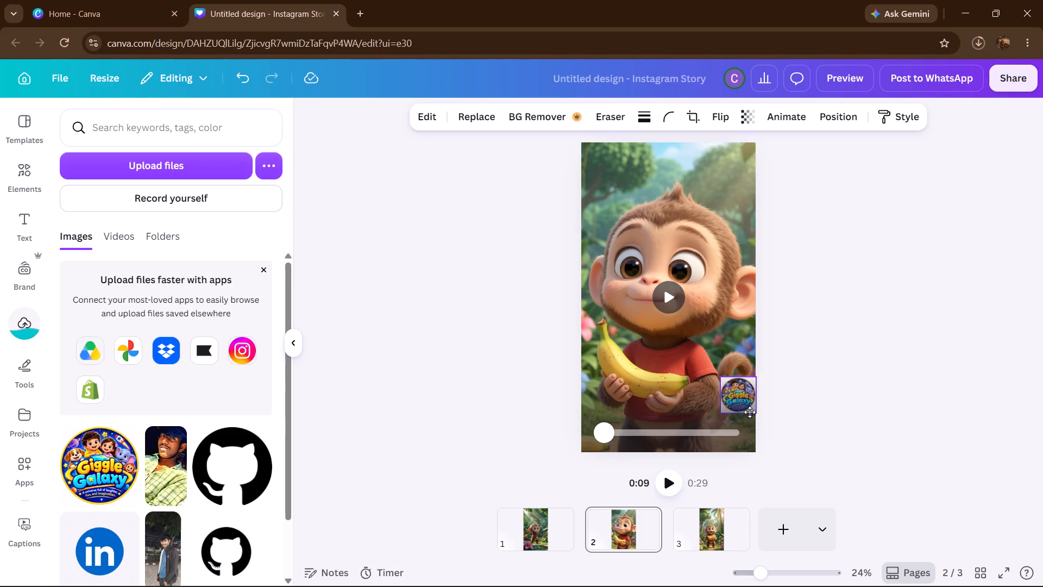
pyautogui.moveTo(750, 412); pyautogui.dragTo(727, 419)
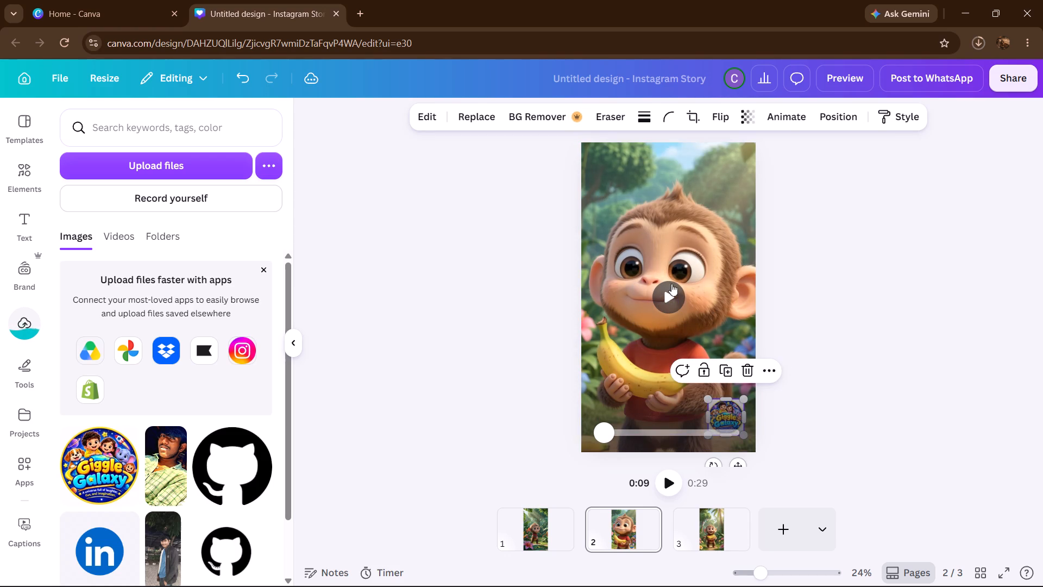
# Set the corner rounding of the page 2 logo to 100 so its white corners are cropped away.
pyautogui.click(667, 110)
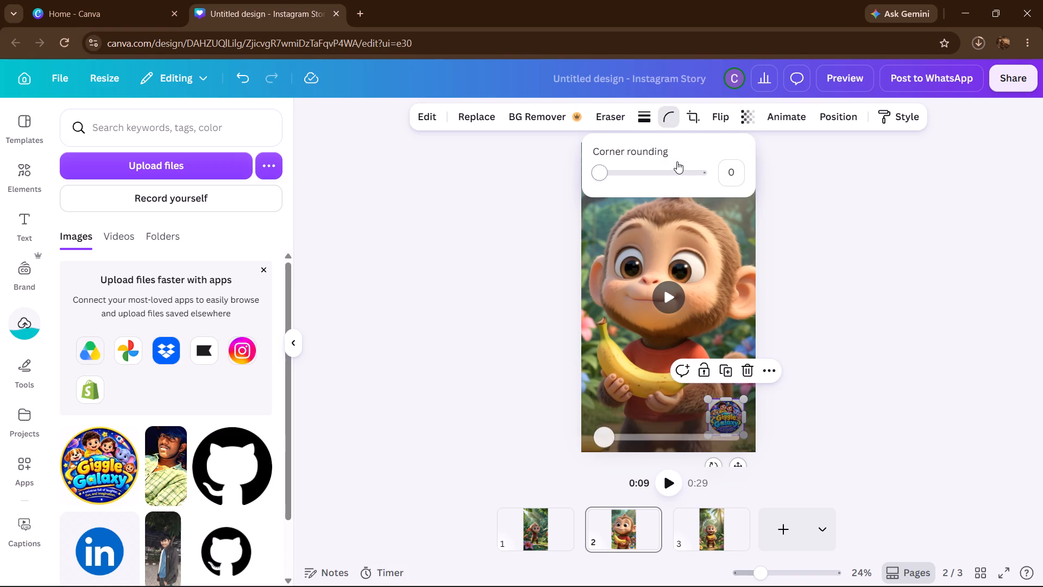
pyautogui.moveTo(672, 168); pyautogui.dragTo(734, 183)
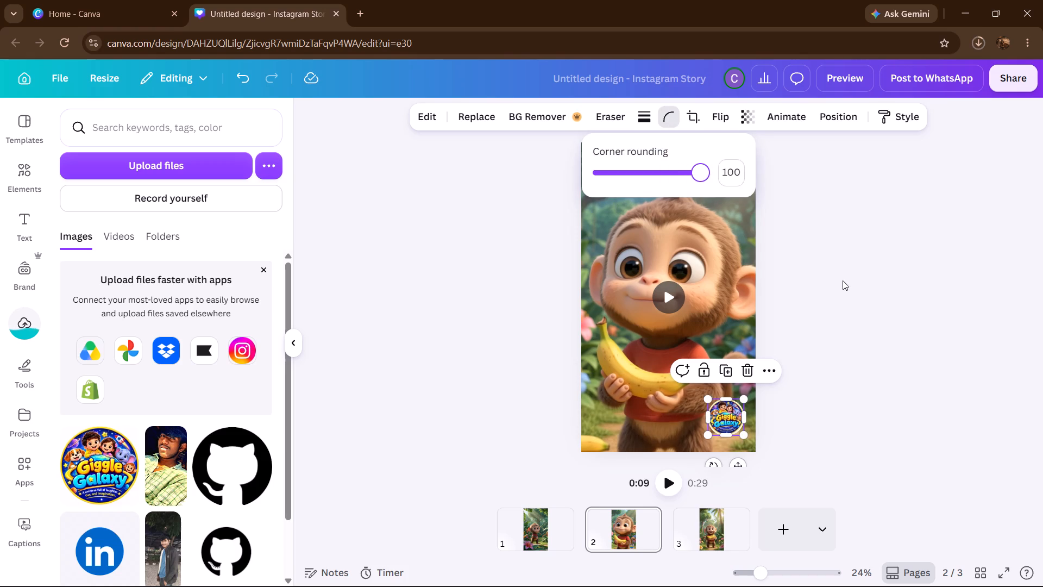
pyautogui.click(843, 280)
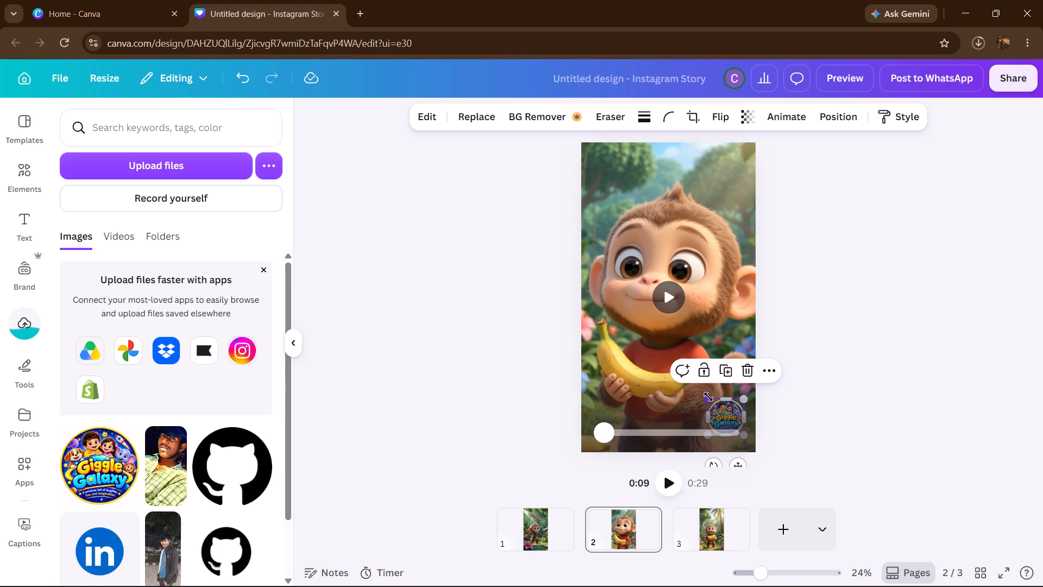
# Shrink the rounded logo on page 2 further to about 188 × 188.
pyautogui.moveTo(708, 397); pyautogui.dragTo(715, 403)
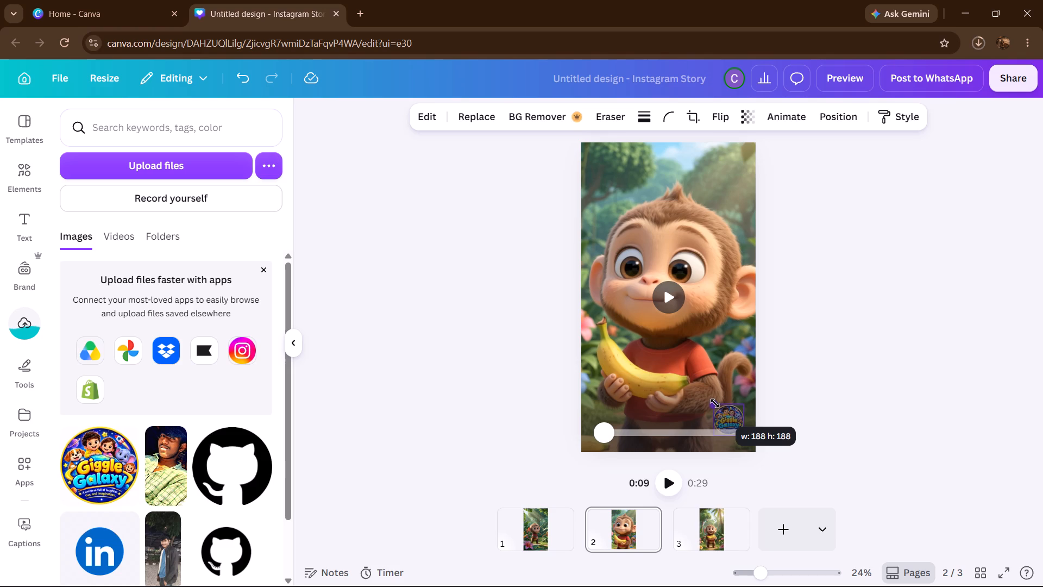
pyautogui.moveTo(715, 403); pyautogui.dragTo(715, 404)
pyautogui.click(818, 394)
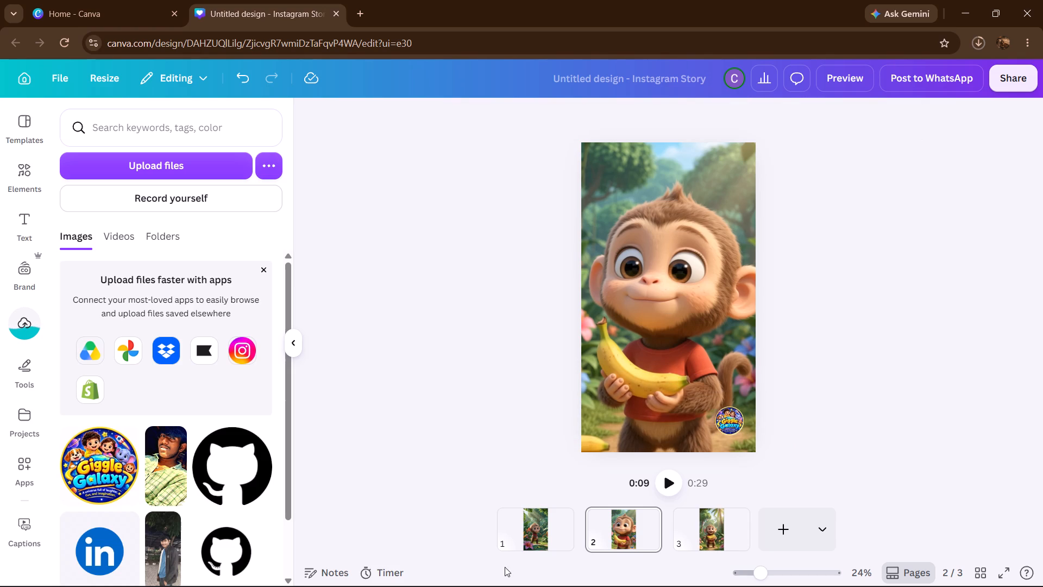
# Add the Giggle Galaxy logo from the uploaded images to page 1 and place it in the page's bottom-right corner.
pyautogui.click(531, 534)
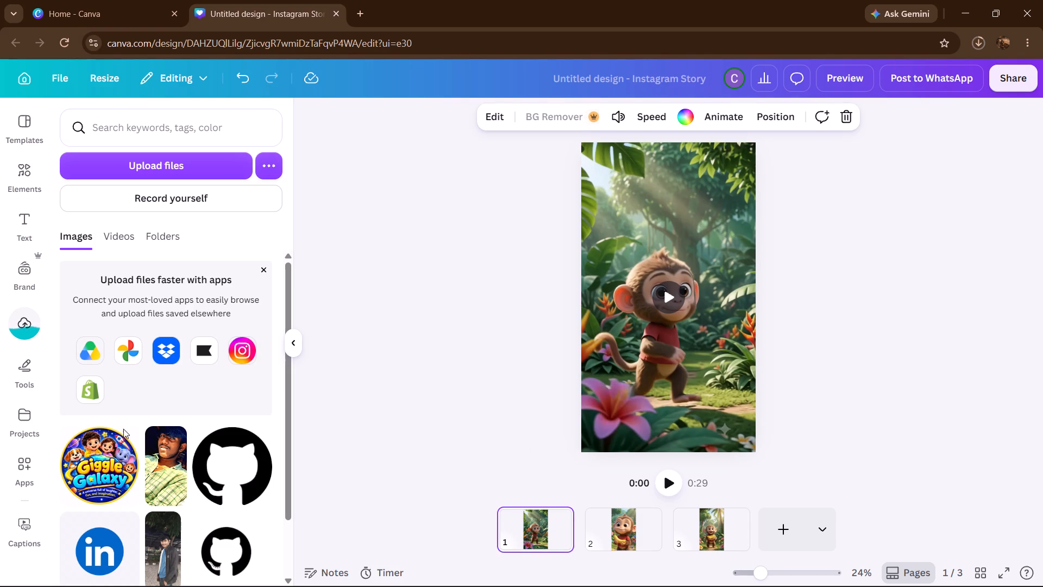
pyautogui.click(117, 449)
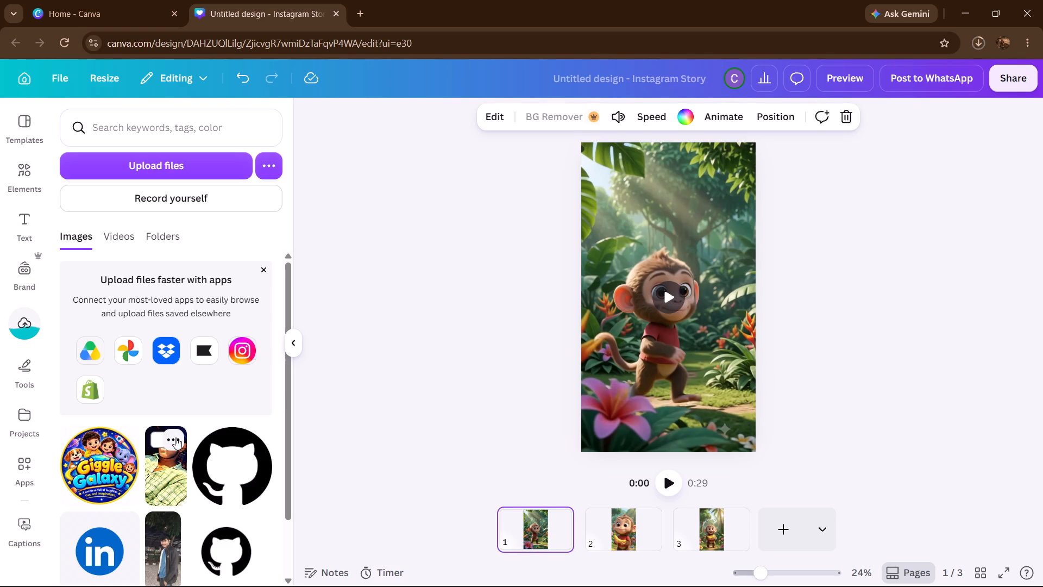
pyautogui.click(175, 438)
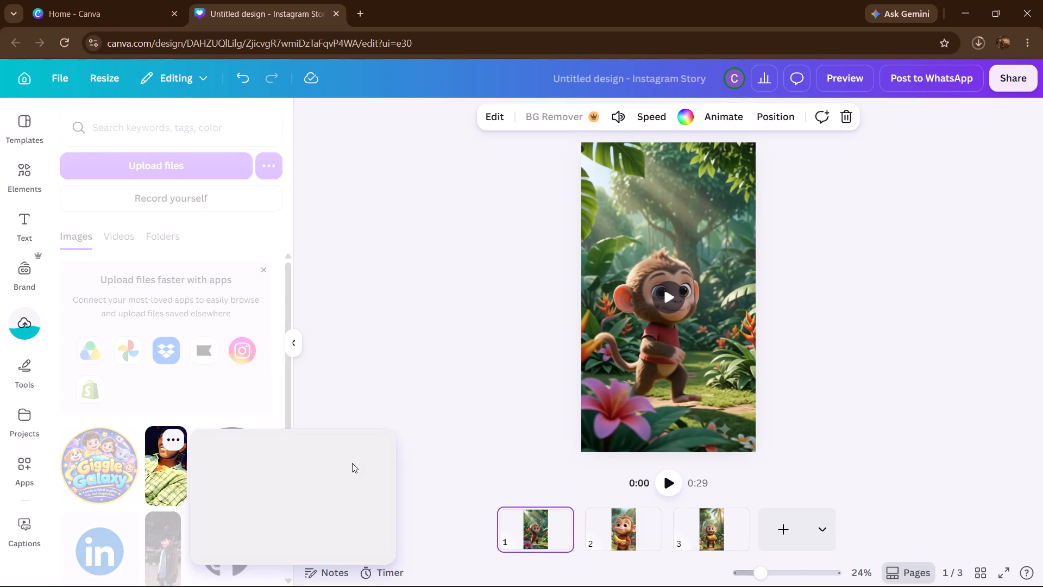
pyautogui.click(328, 357)
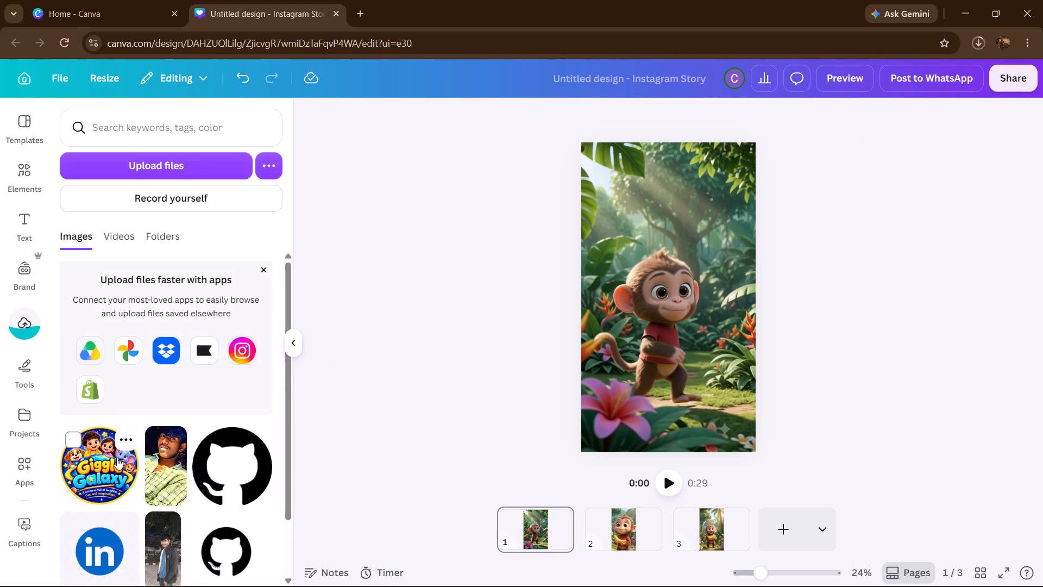
pyautogui.moveTo(105, 469); pyautogui.dragTo(671, 348)
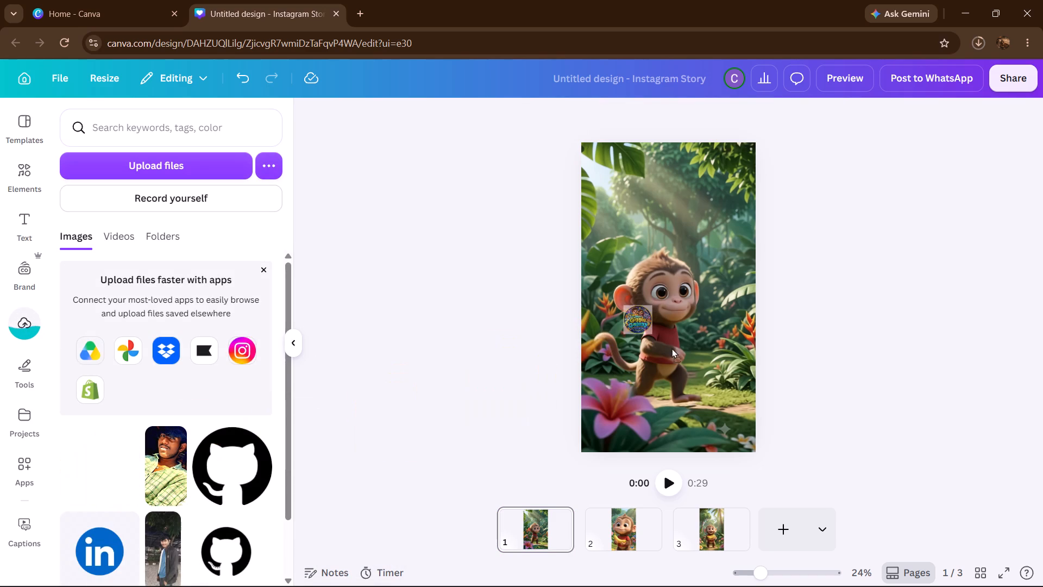
pyautogui.moveTo(671, 348); pyautogui.dragTo(695, 384)
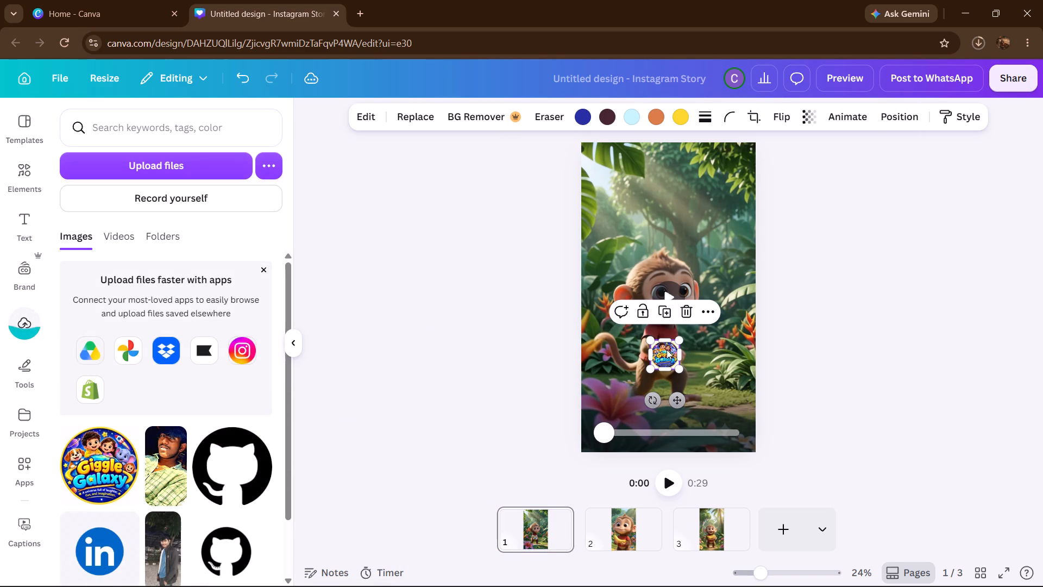
pyautogui.moveTo(667, 349); pyautogui.dragTo(728, 422)
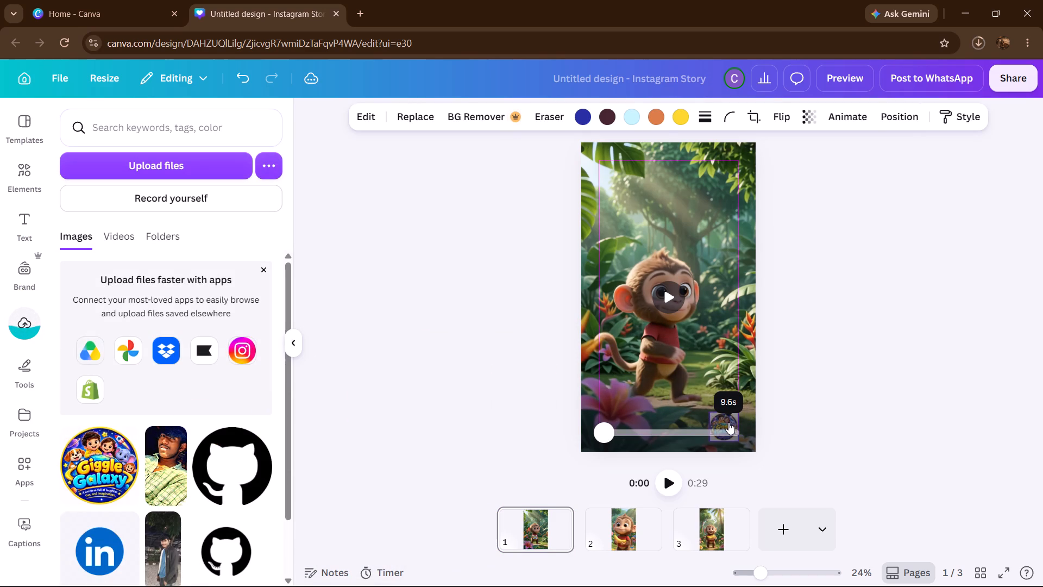
pyautogui.moveTo(728, 422); pyautogui.dragTo(728, 424)
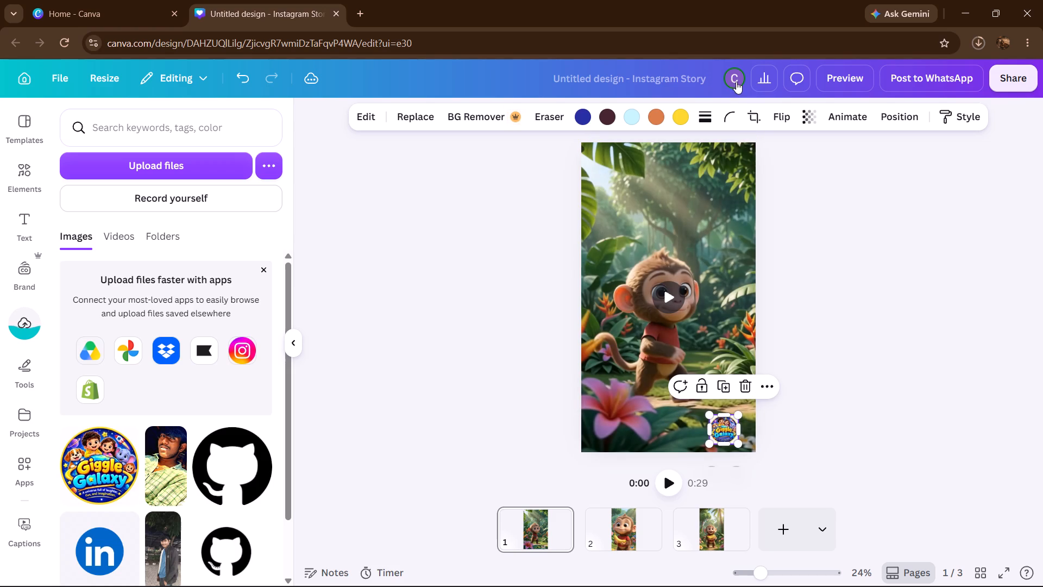
# Set the corner rounding of the page 1 logo to 100.
pyautogui.click(730, 114)
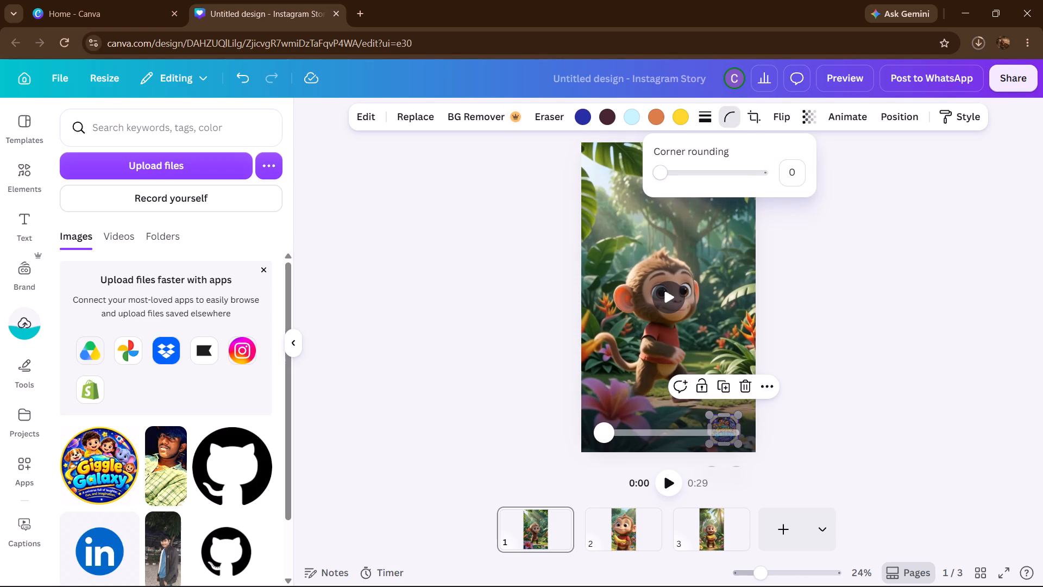
pyautogui.moveTo(659, 177); pyautogui.dragTo(781, 174)
pyautogui.click(825, 268)
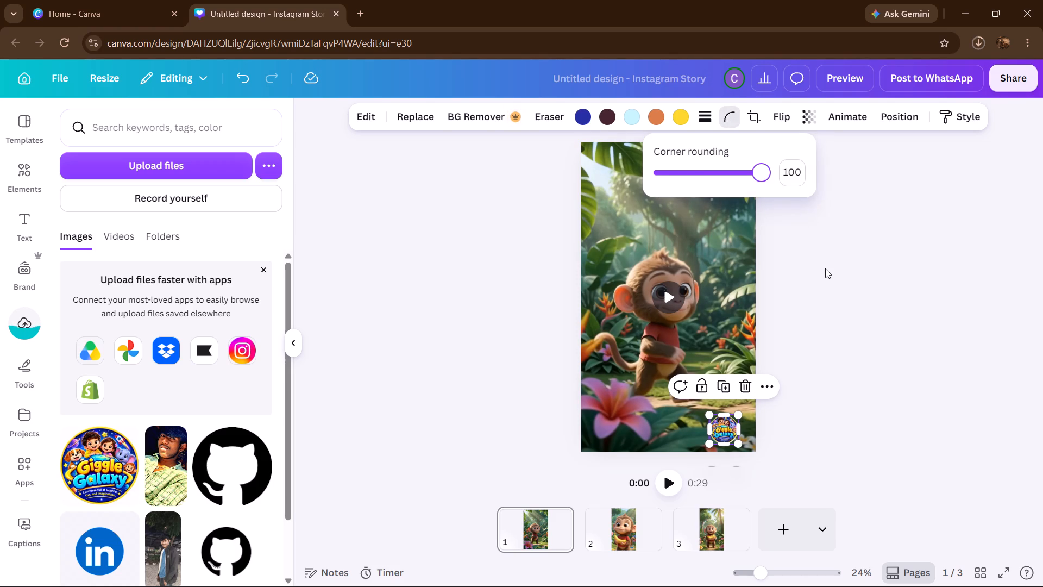
# Add the Giggle Galaxy logo from the uploaded images to page 3 and place it in the page's bottom-right corner.
pyautogui.click(715, 533)
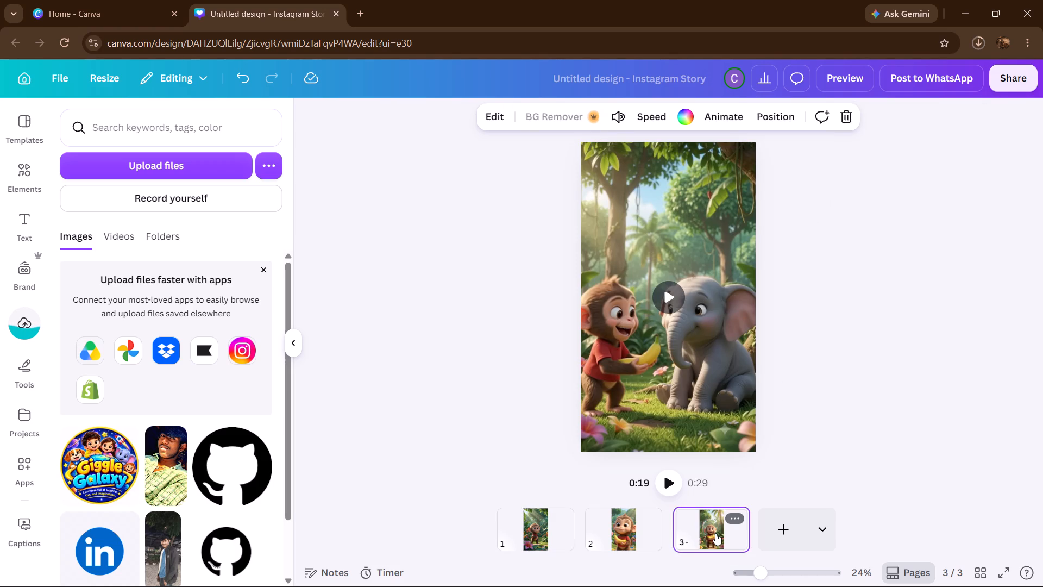
pyautogui.moveTo(112, 471); pyautogui.dragTo(356, 434)
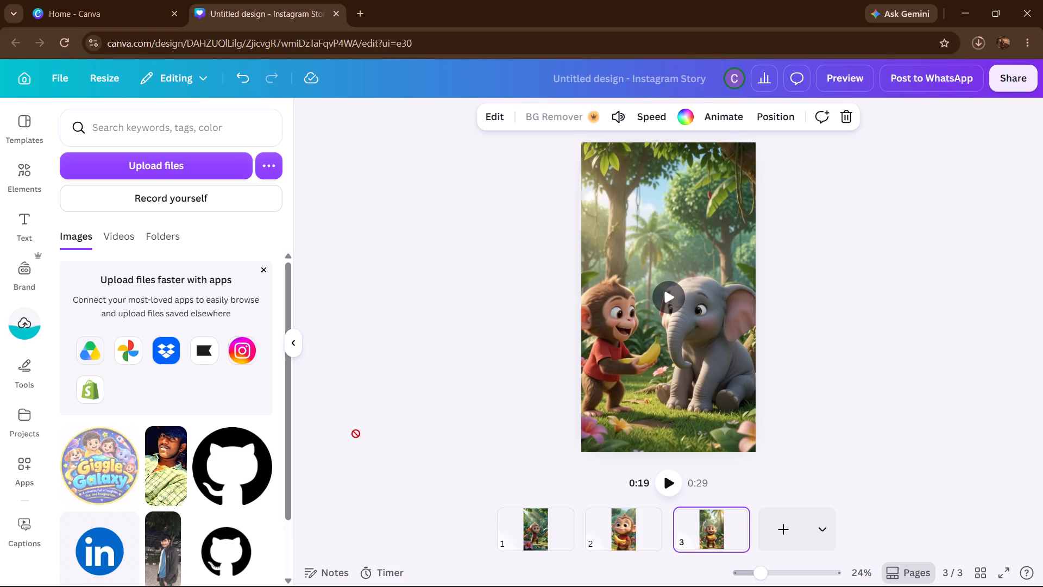
pyautogui.moveTo(356, 434); pyautogui.dragTo(680, 393)
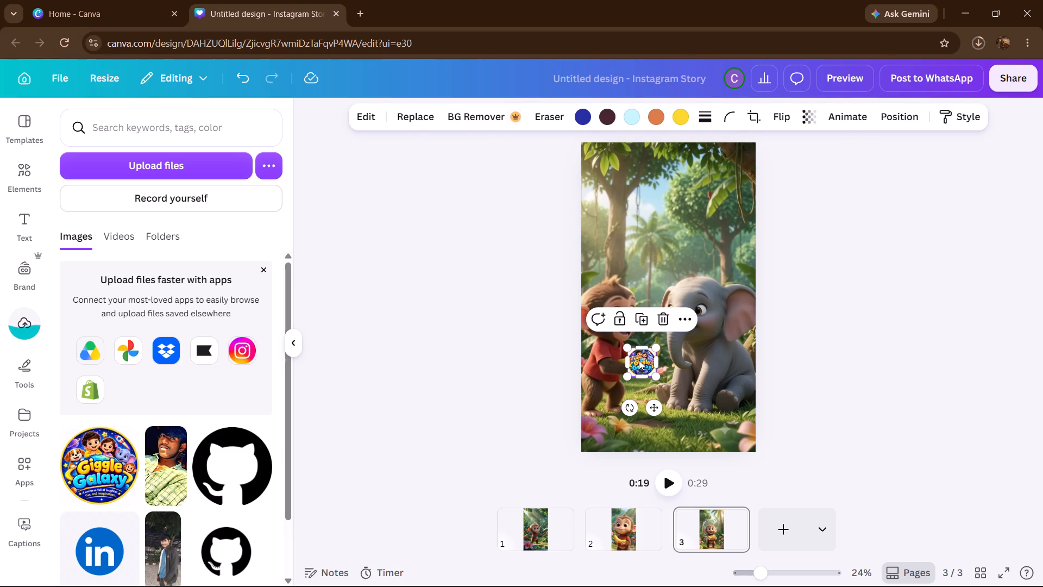
pyautogui.moveTo(639, 360); pyautogui.dragTo(725, 428)
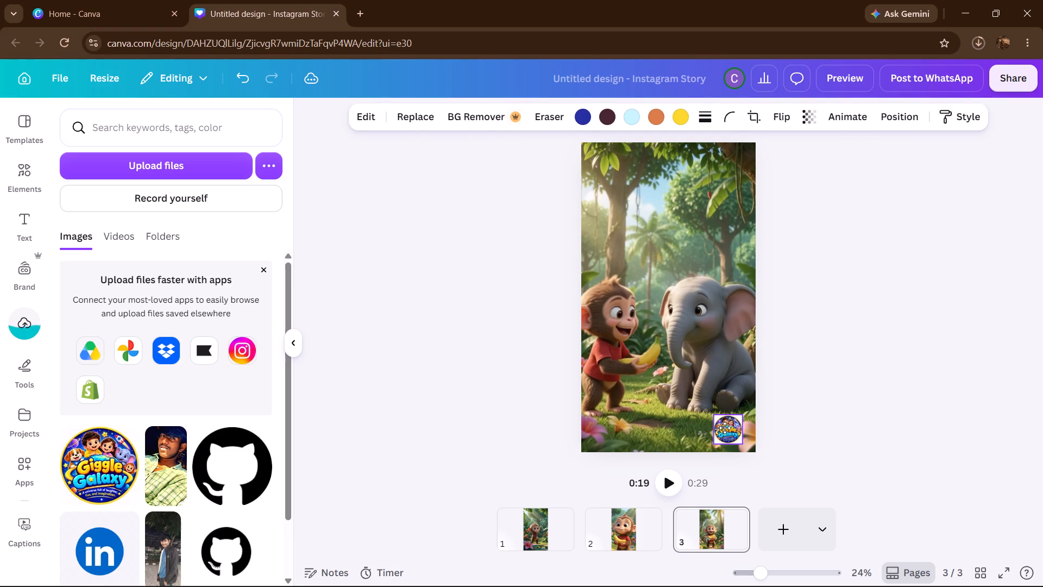
pyautogui.moveTo(725, 428); pyautogui.dragTo(720, 426)
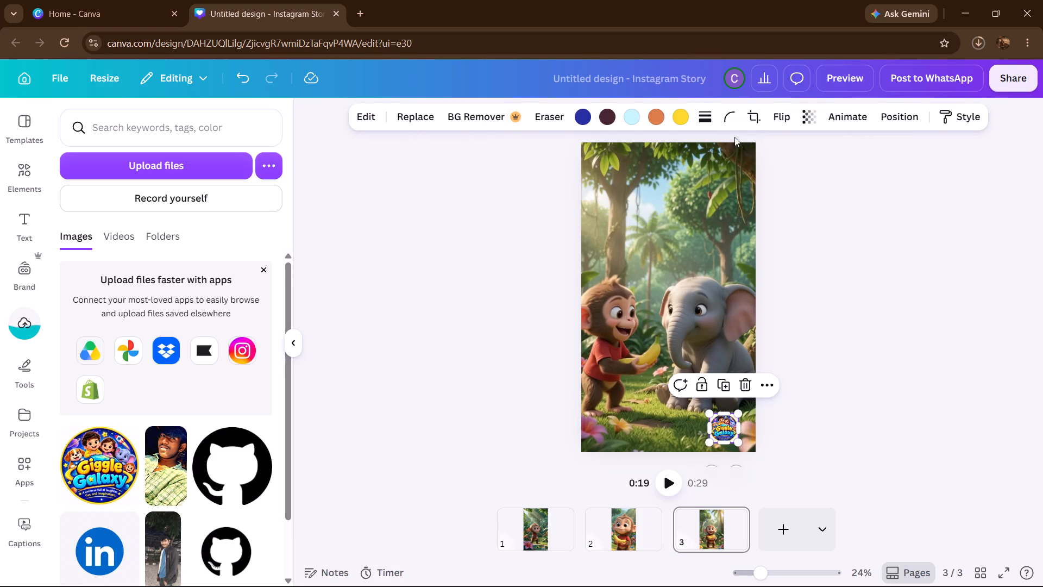
# Round the corners of the page 3 logo to the maximum so it becomes circular.
pyautogui.click(728, 114)
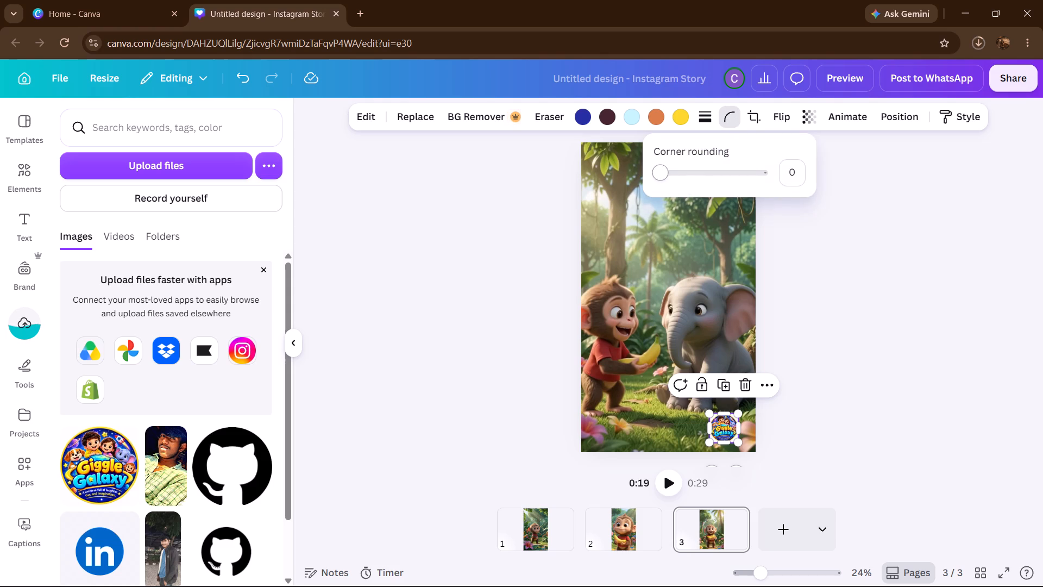
pyautogui.moveTo(668, 174); pyautogui.dragTo(809, 177)
pyautogui.click(796, 283)
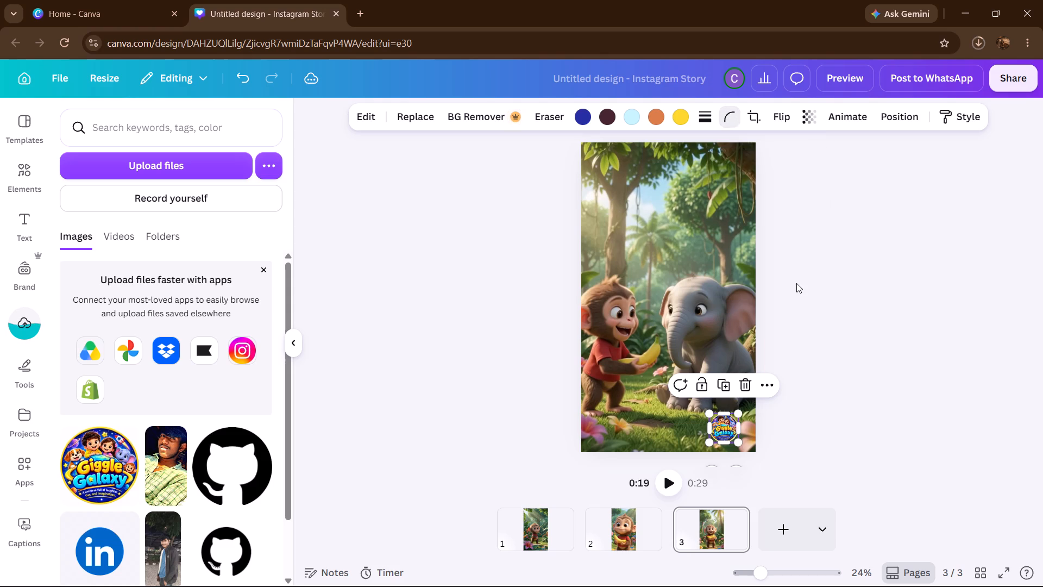
# Open the download settings for the finished Instagram Story design.
pyautogui.click(1018, 82)
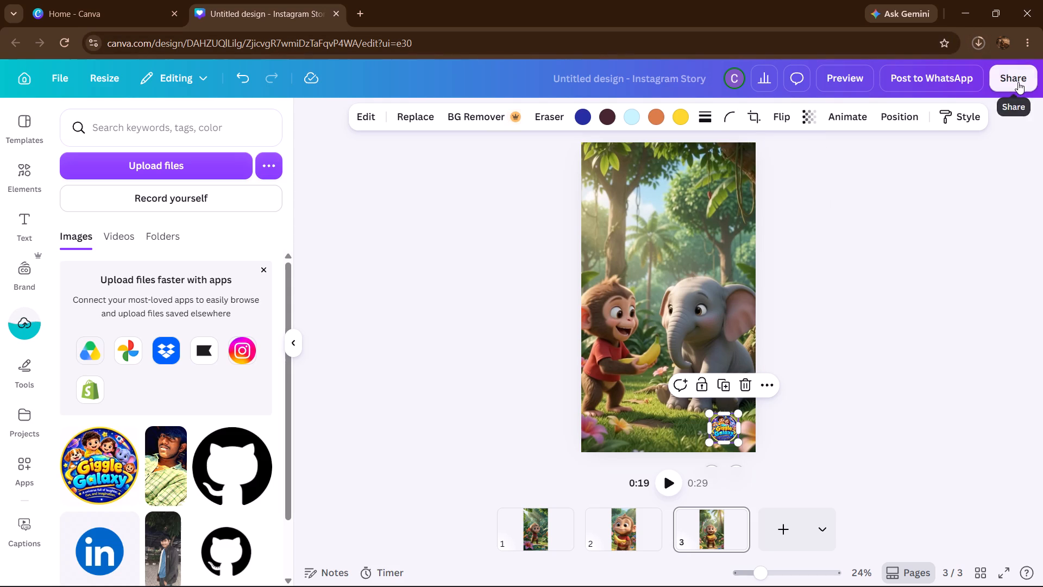
pyautogui.click(803, 382)
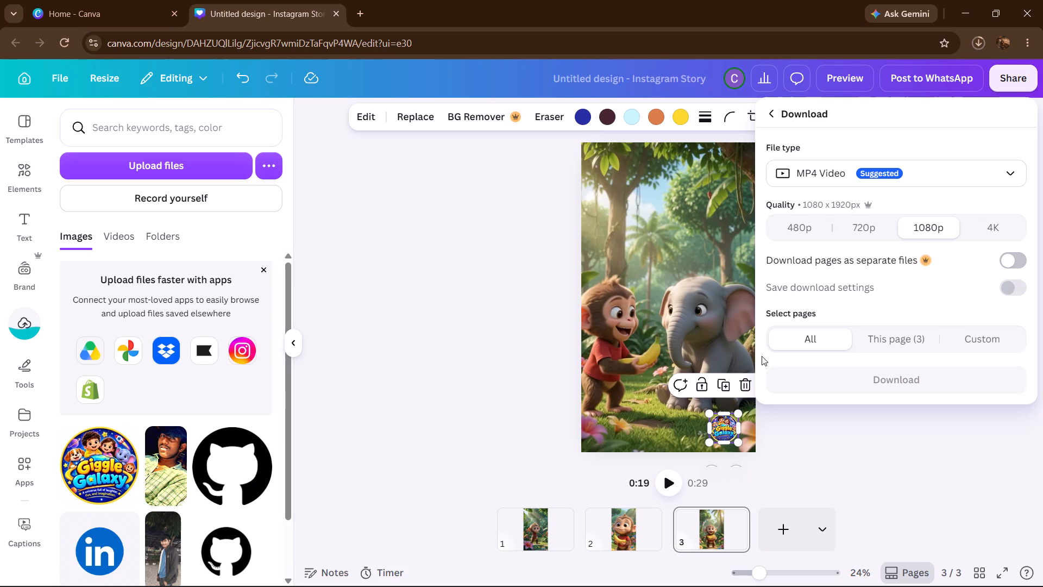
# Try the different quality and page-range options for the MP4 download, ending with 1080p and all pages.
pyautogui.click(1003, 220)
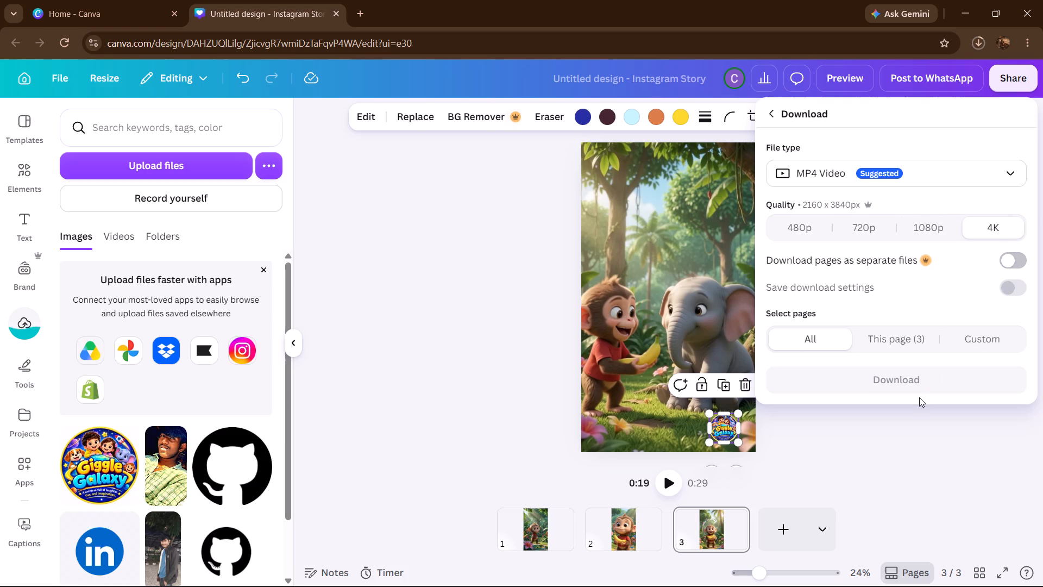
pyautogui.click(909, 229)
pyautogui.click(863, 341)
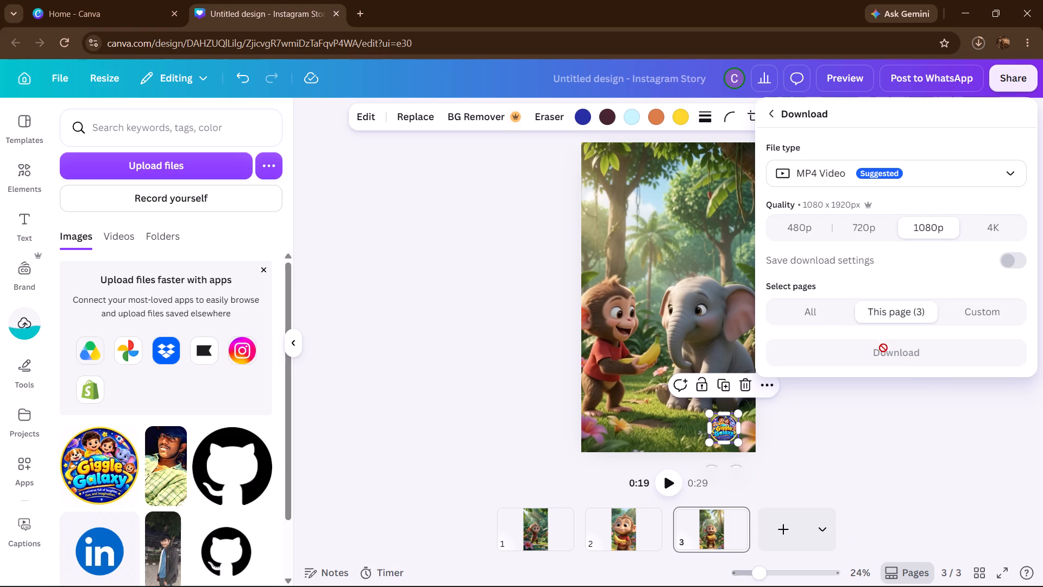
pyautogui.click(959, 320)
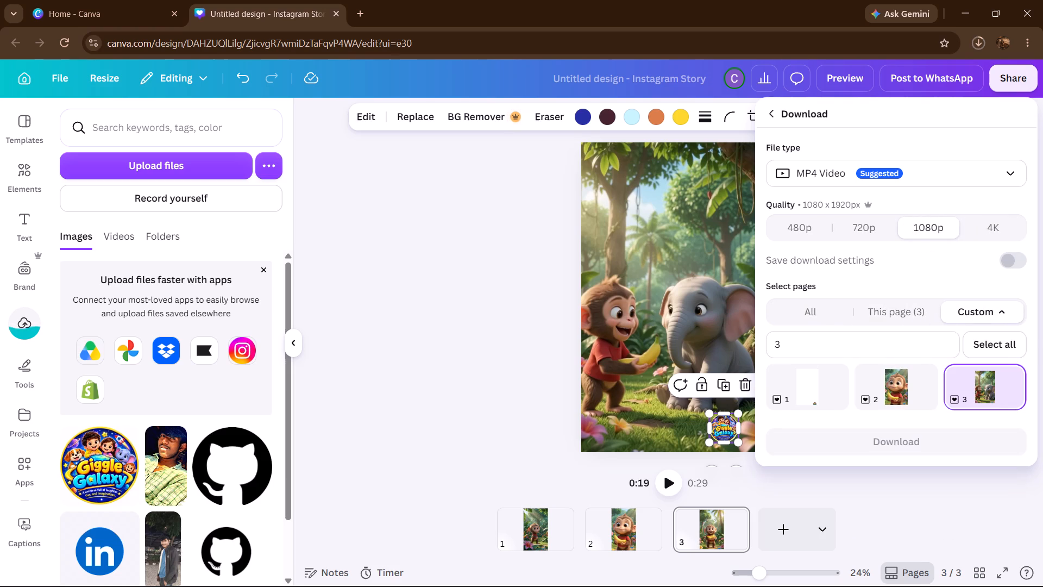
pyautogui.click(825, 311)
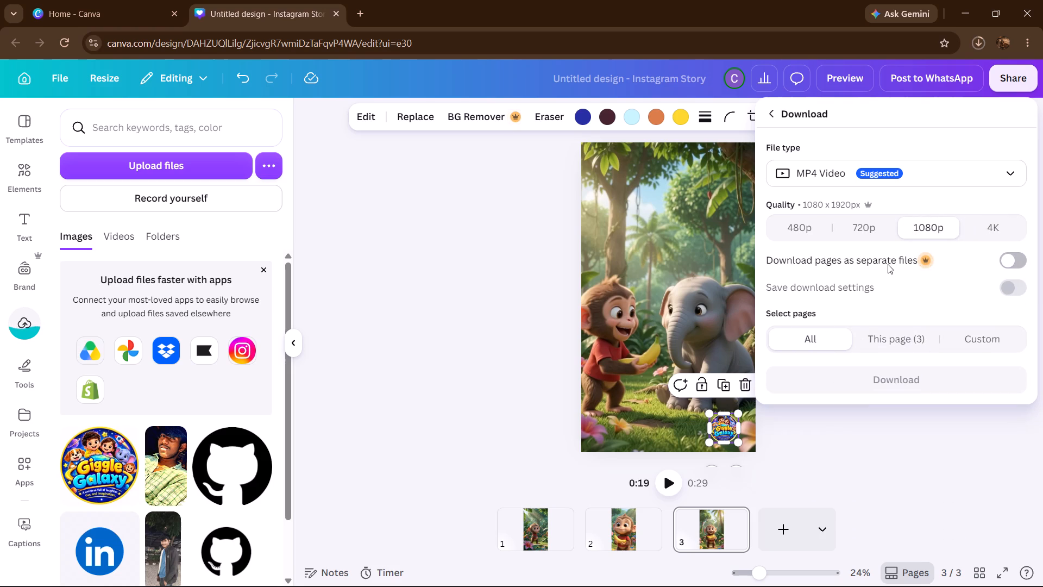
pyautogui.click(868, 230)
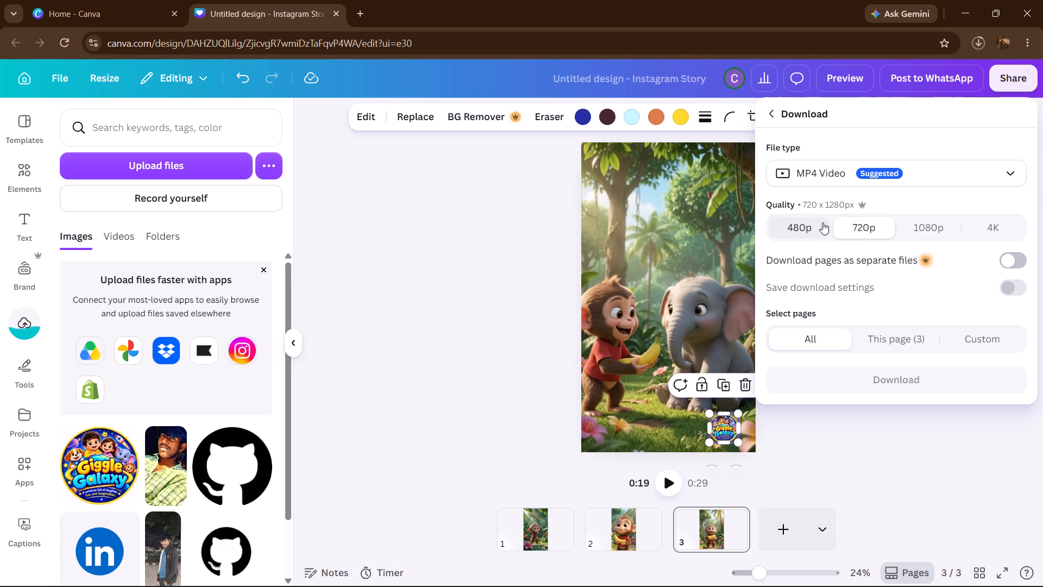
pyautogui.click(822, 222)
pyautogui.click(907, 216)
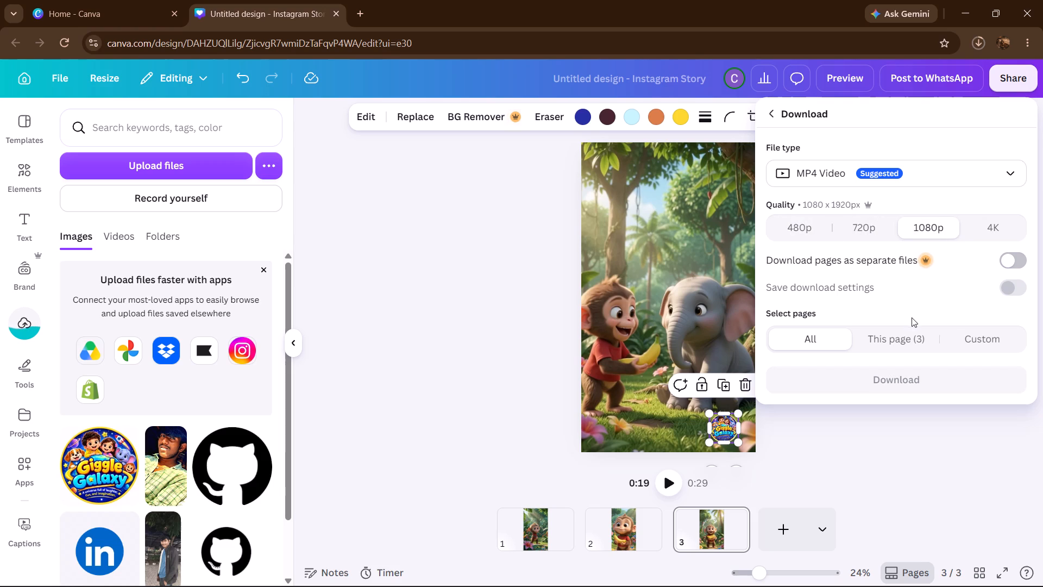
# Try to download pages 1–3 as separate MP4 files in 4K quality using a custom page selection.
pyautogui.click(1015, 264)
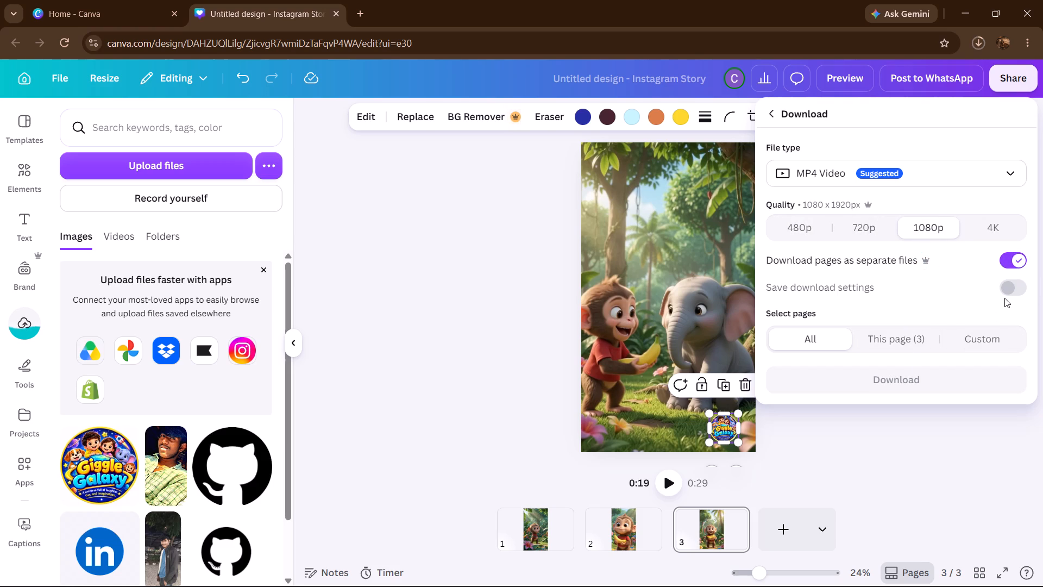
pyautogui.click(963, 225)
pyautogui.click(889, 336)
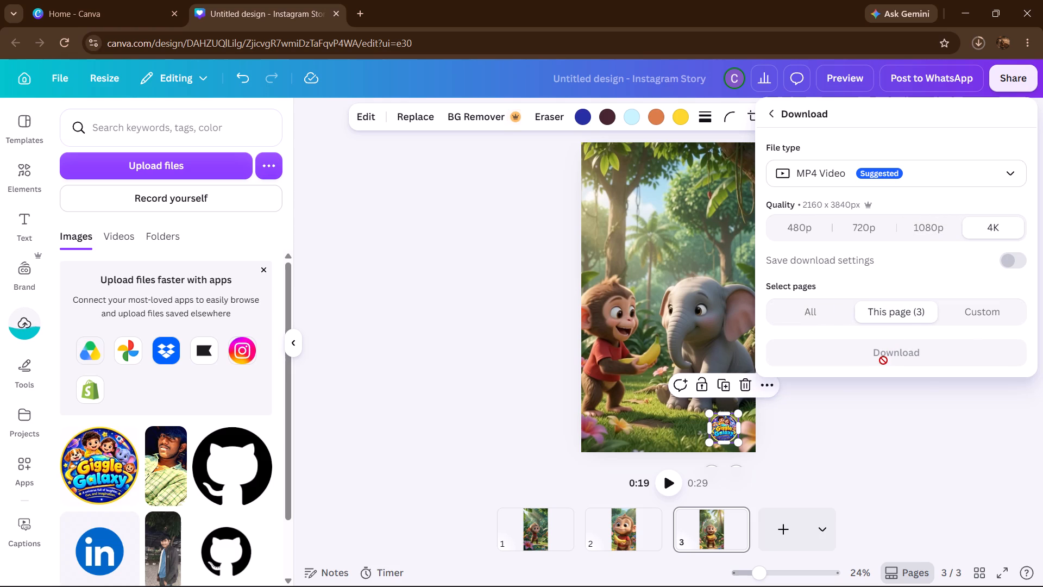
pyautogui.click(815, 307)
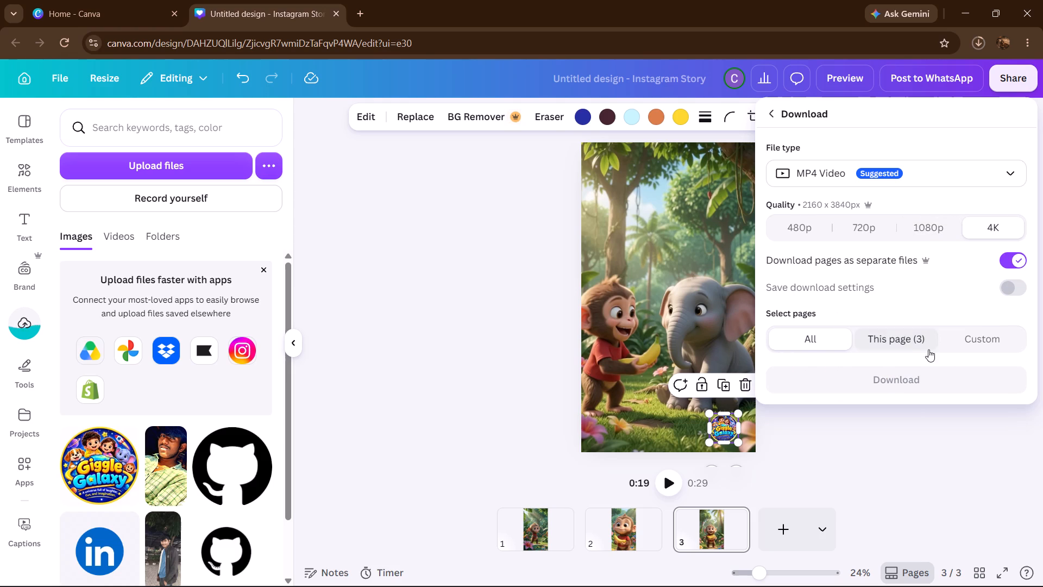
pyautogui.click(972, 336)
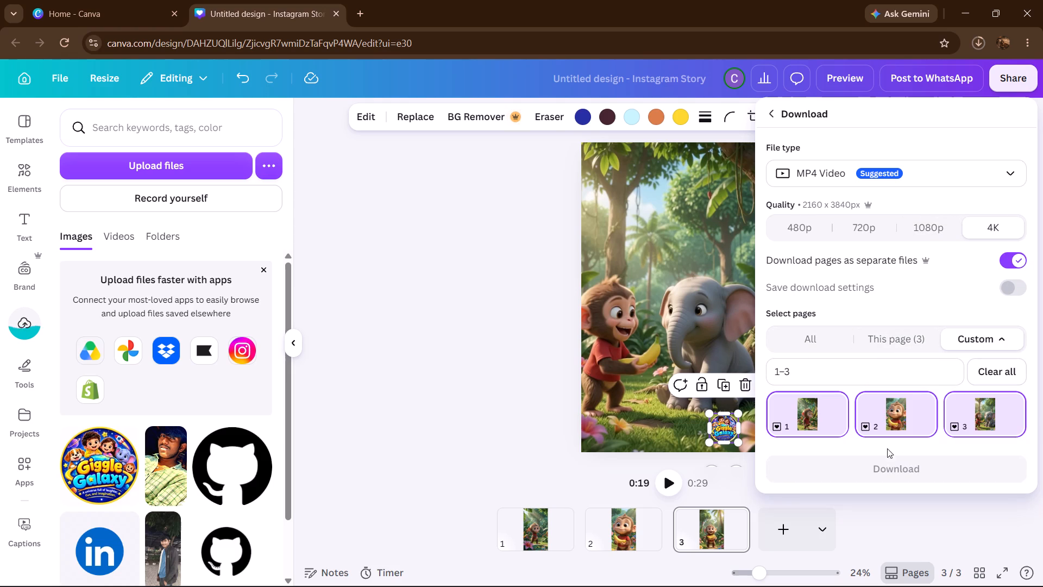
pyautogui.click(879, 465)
# Turn off separate files, set the quality to 720p with all pages selected, and try to download the MP4.
pyautogui.click(1017, 253)
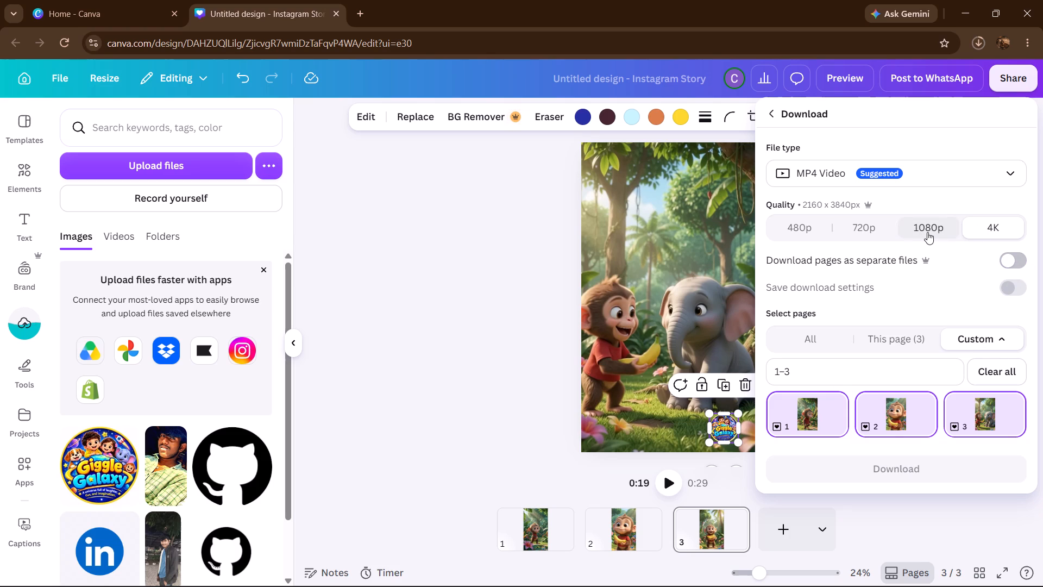
pyautogui.click(927, 232)
pyautogui.click(883, 233)
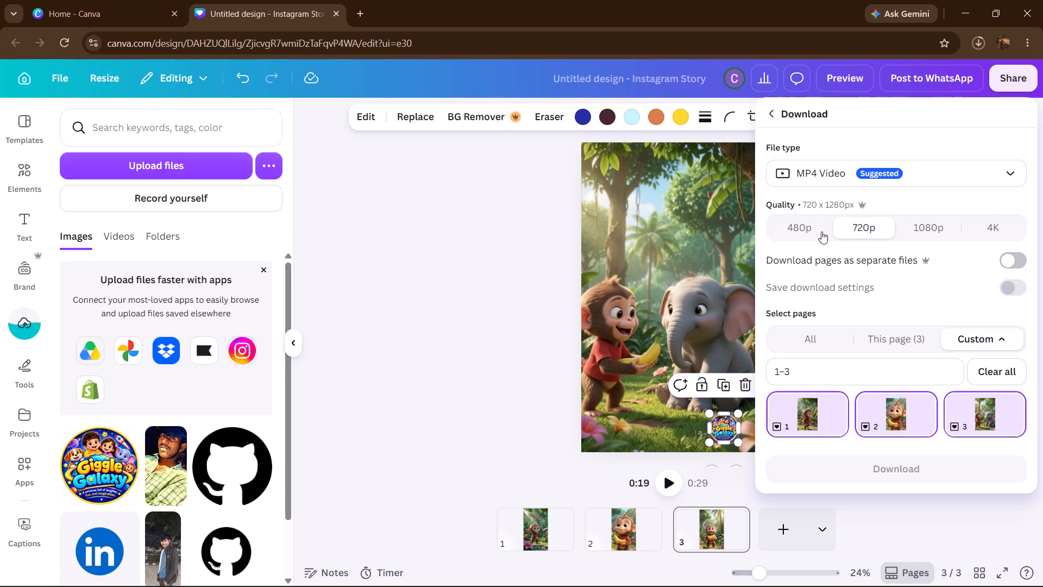
pyautogui.click(820, 232)
pyautogui.click(872, 223)
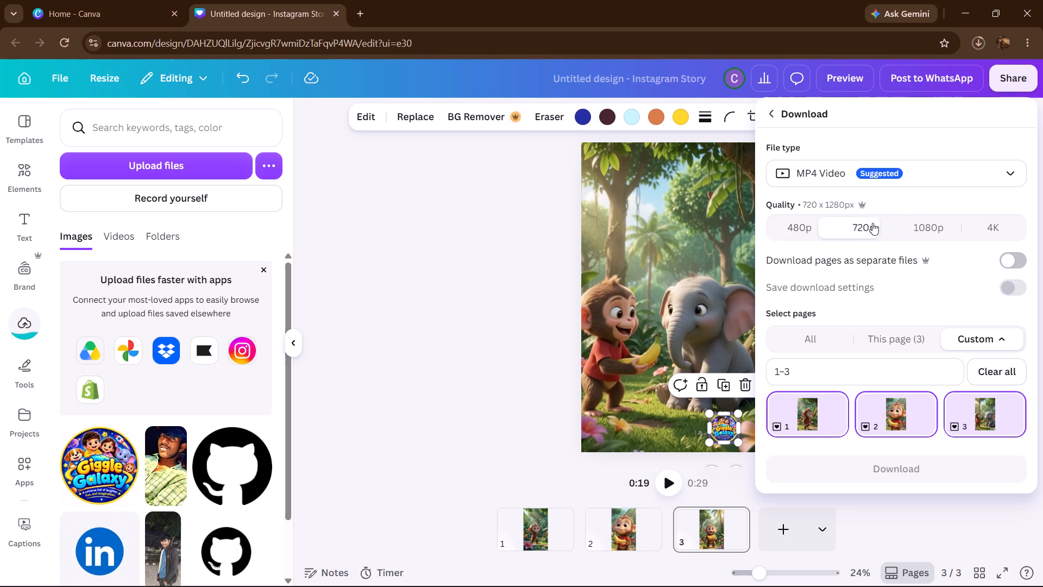
pyautogui.click(848, 347)
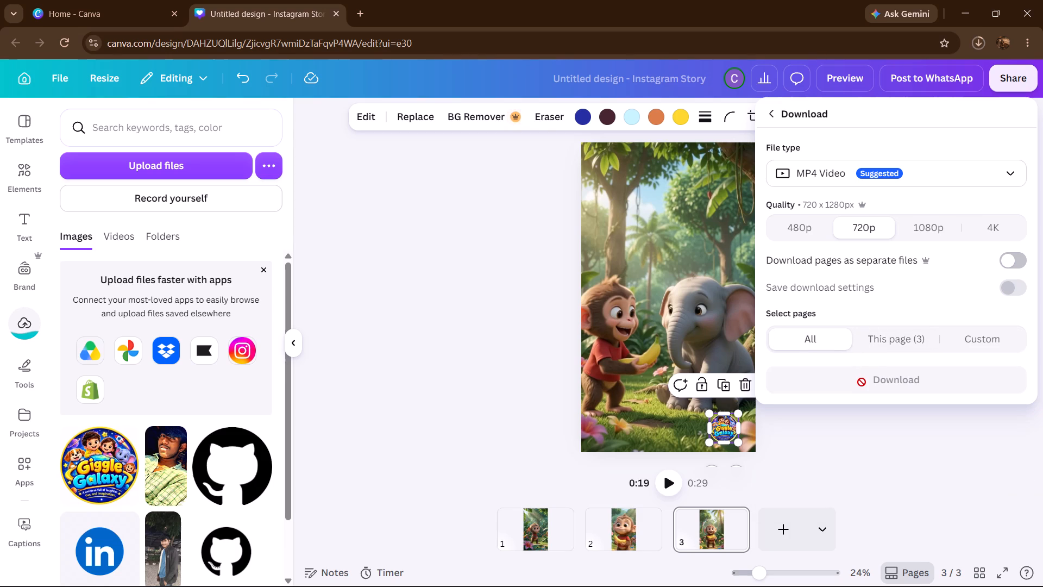
pyautogui.click(862, 382)
pyautogui.click(878, 386)
# Reopen the download settings, turn on downloading pages as separate files, and try to enable saving the download settings.
pyautogui.click(768, 111)
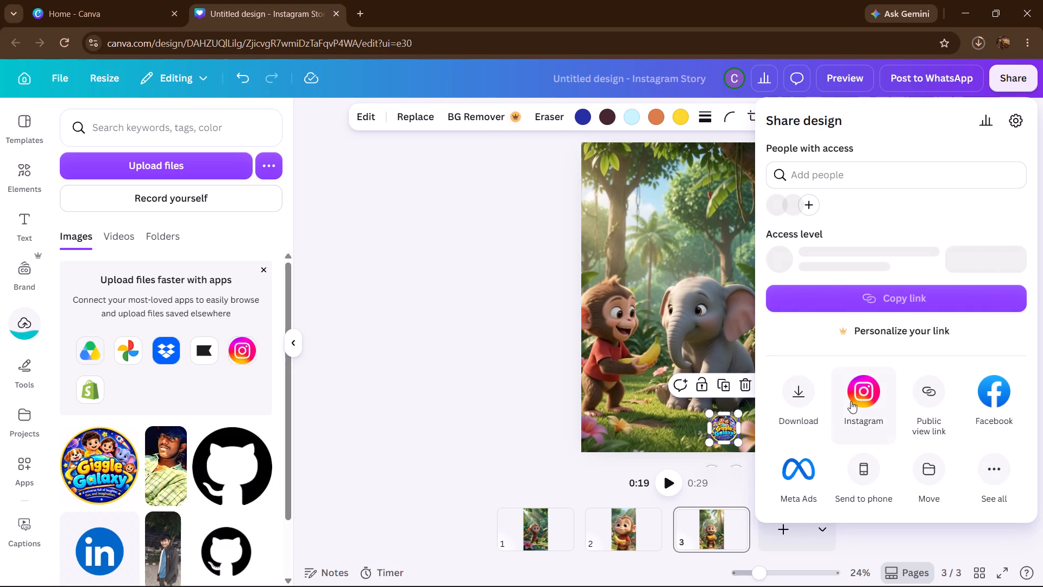
pyautogui.click(811, 407)
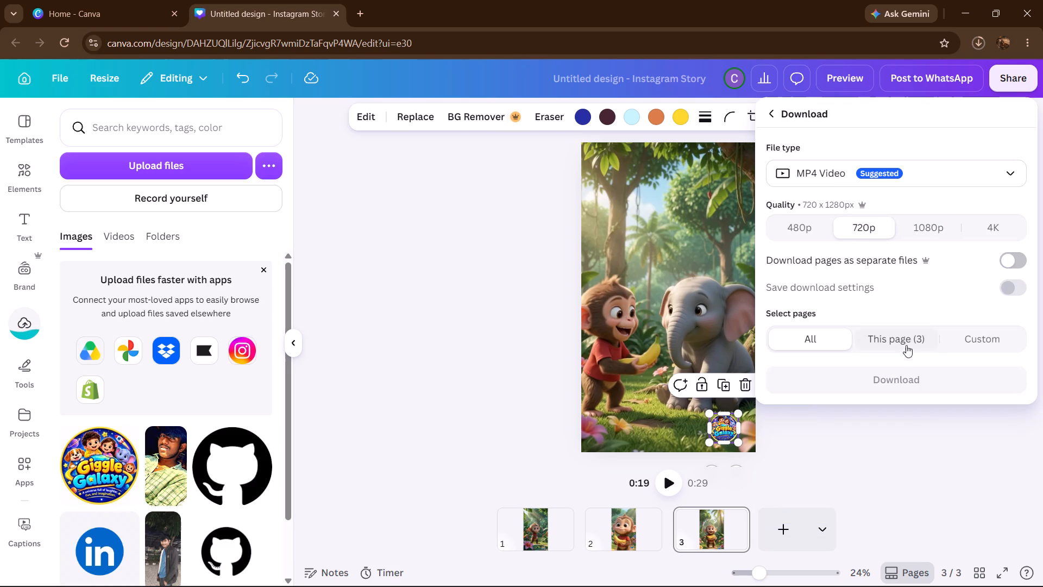
pyautogui.click(1001, 257)
pyautogui.click(1007, 288)
pyautogui.scroll(-1, 861, 313)
# Open the choice of file types for the download.
pyautogui.click(938, 169)
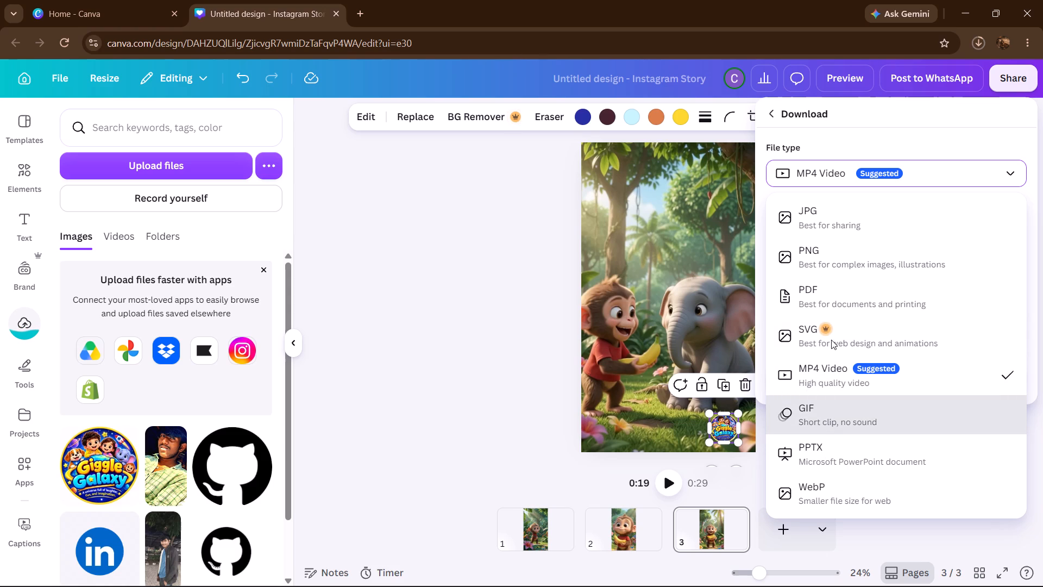
# Keep MP4 Video as the file type, set the quality to 4K, and download all pages as separate files.
pyautogui.click(826, 370)
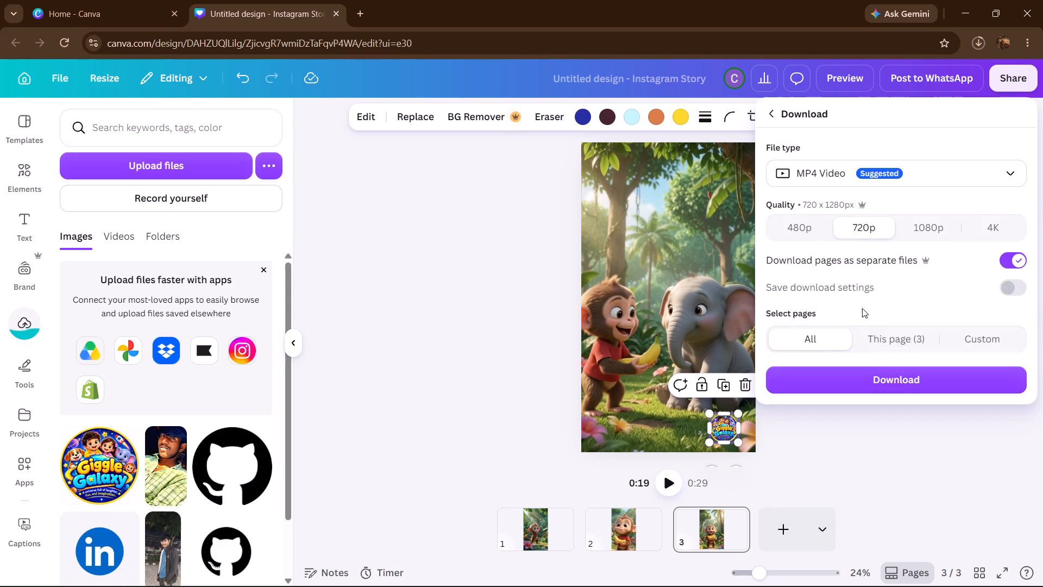
pyautogui.click(934, 221)
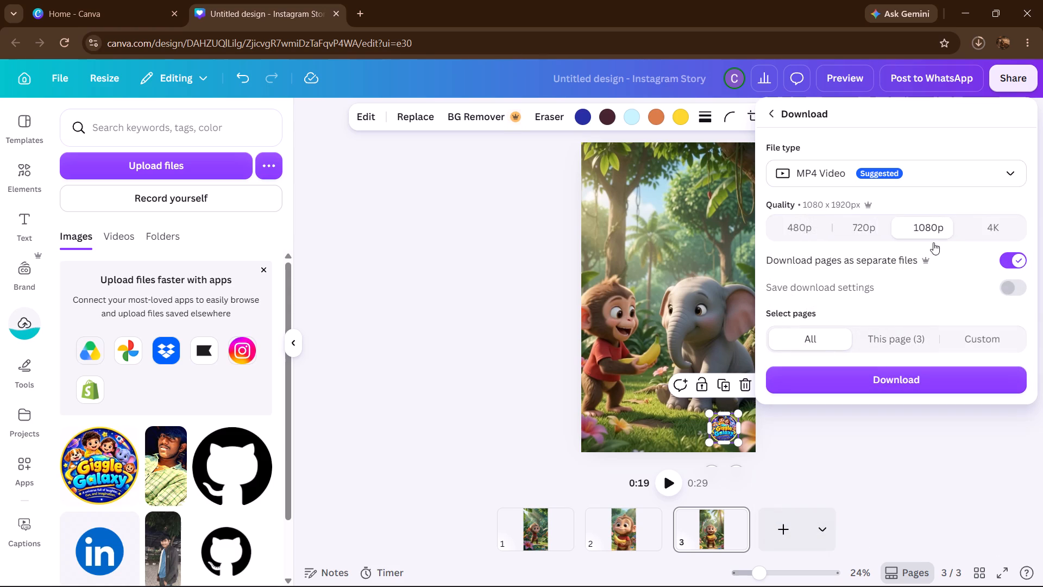
pyautogui.click(971, 232)
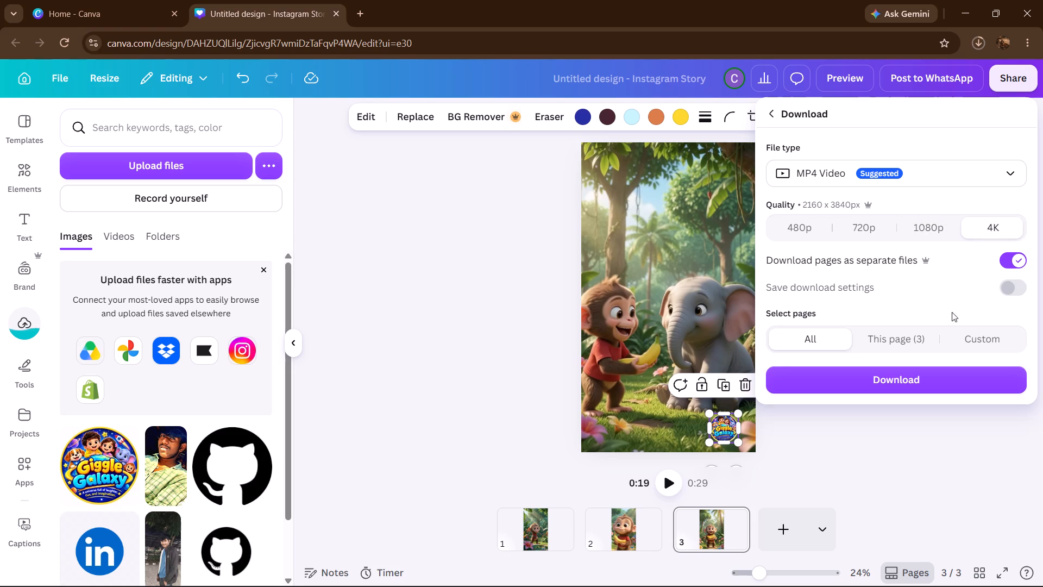
pyautogui.click(924, 380)
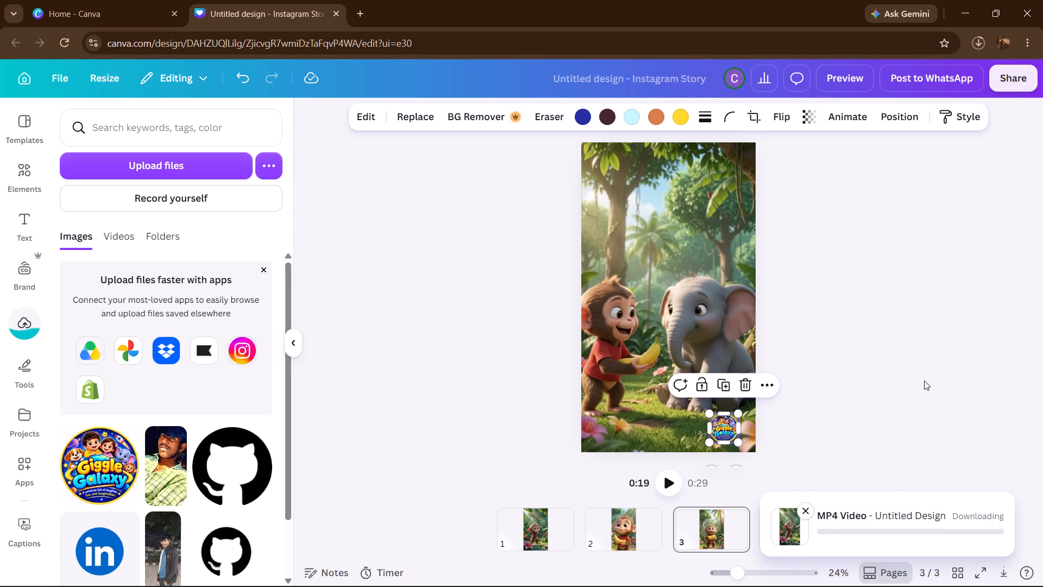
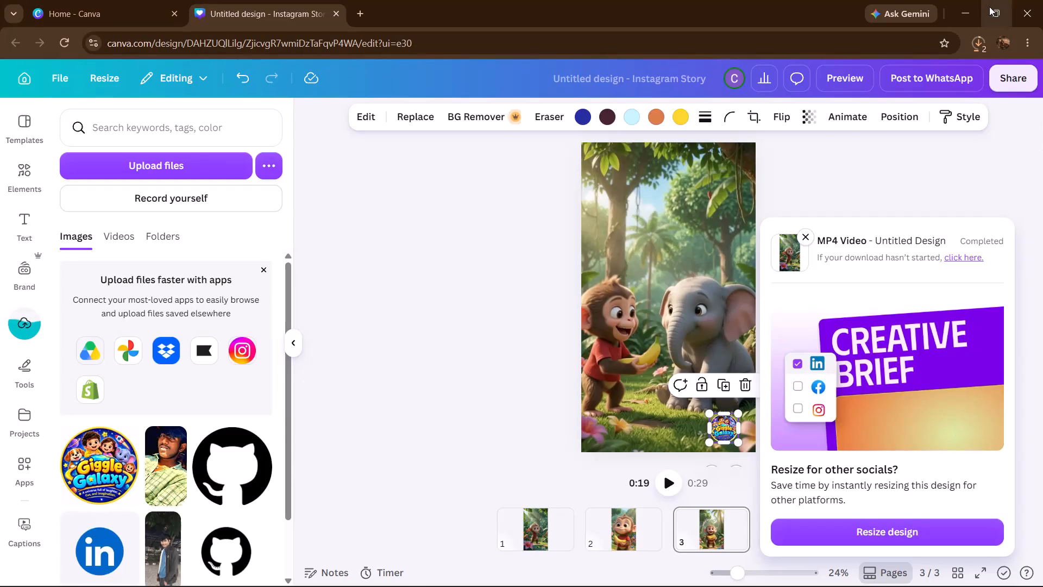
# Cancel the running Untitled design.zip download and the paused Untitled design.mp4 download.
pyautogui.click(983, 40)
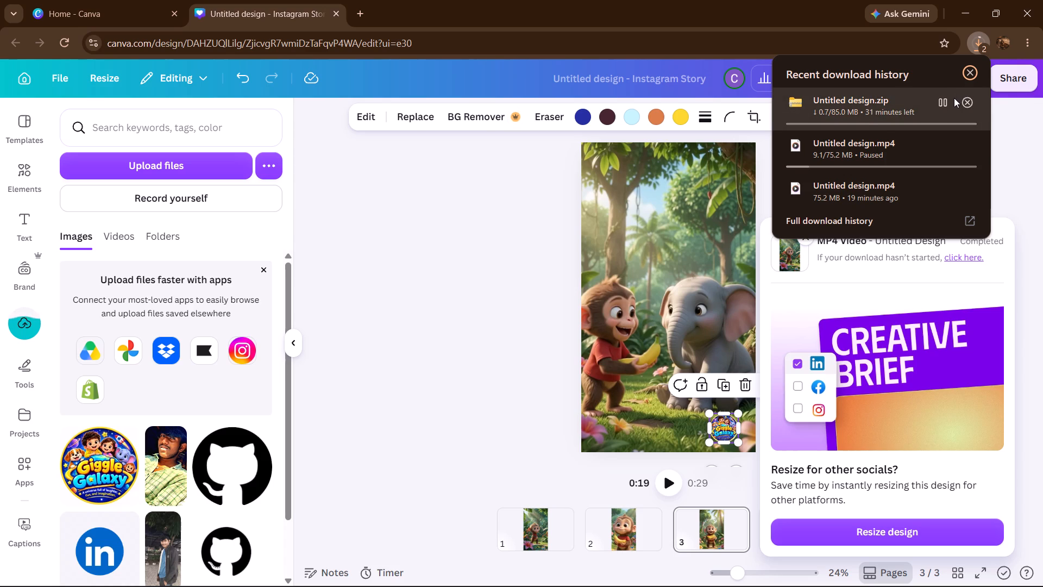
pyautogui.click(967, 103)
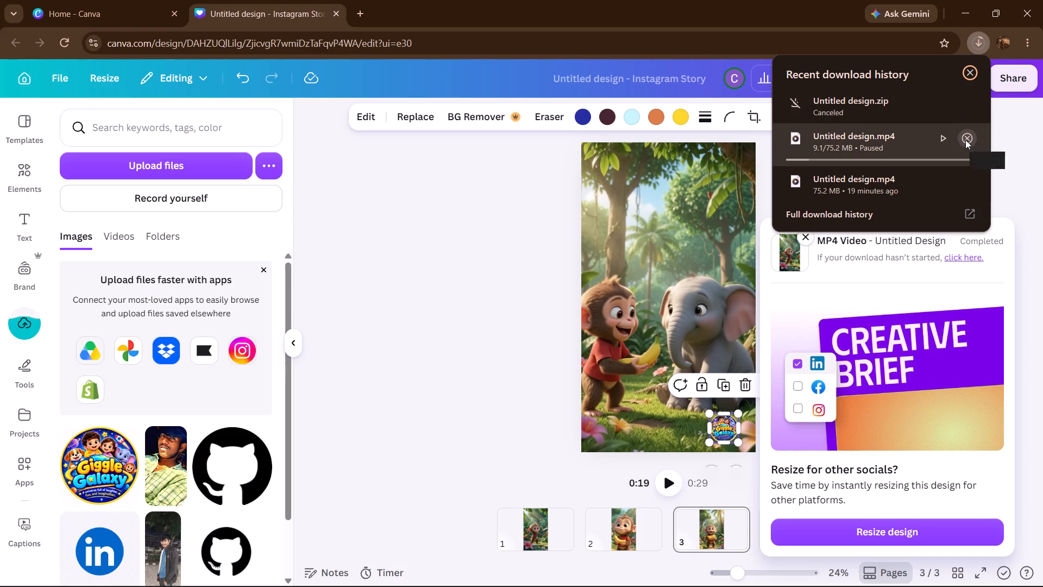
pyautogui.click(965, 139)
pyautogui.click(1017, 136)
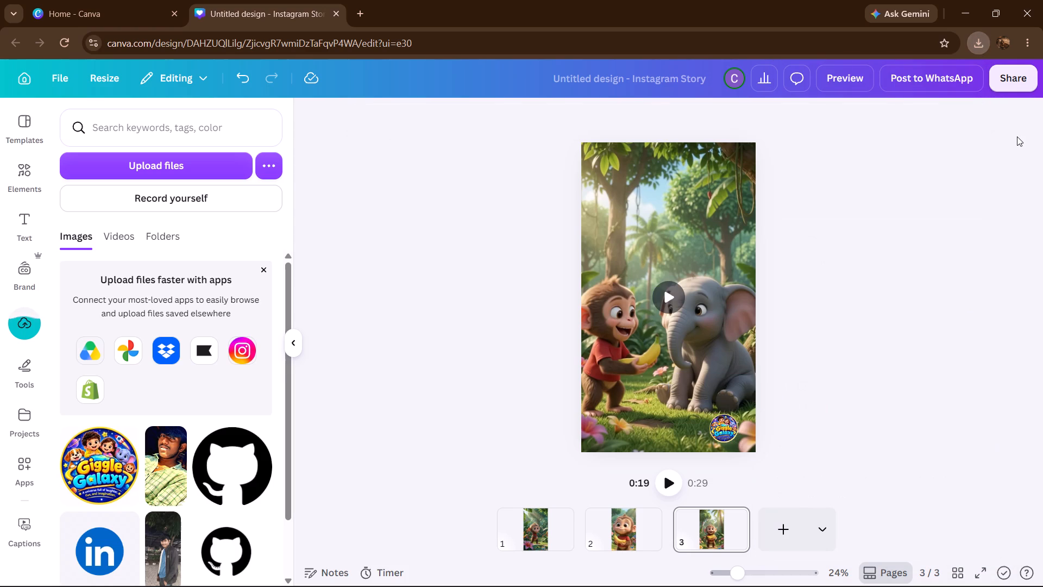
# Reopen the design's download settings and download all pages as separate MP4 Video files in 1080p quality.
pyautogui.click(993, 76)
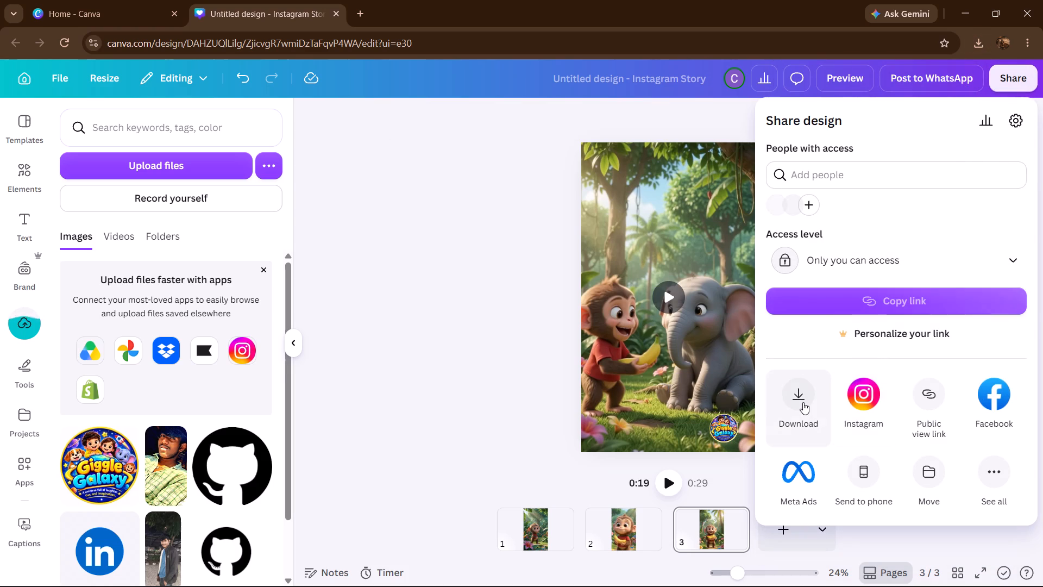
pyautogui.click(803, 402)
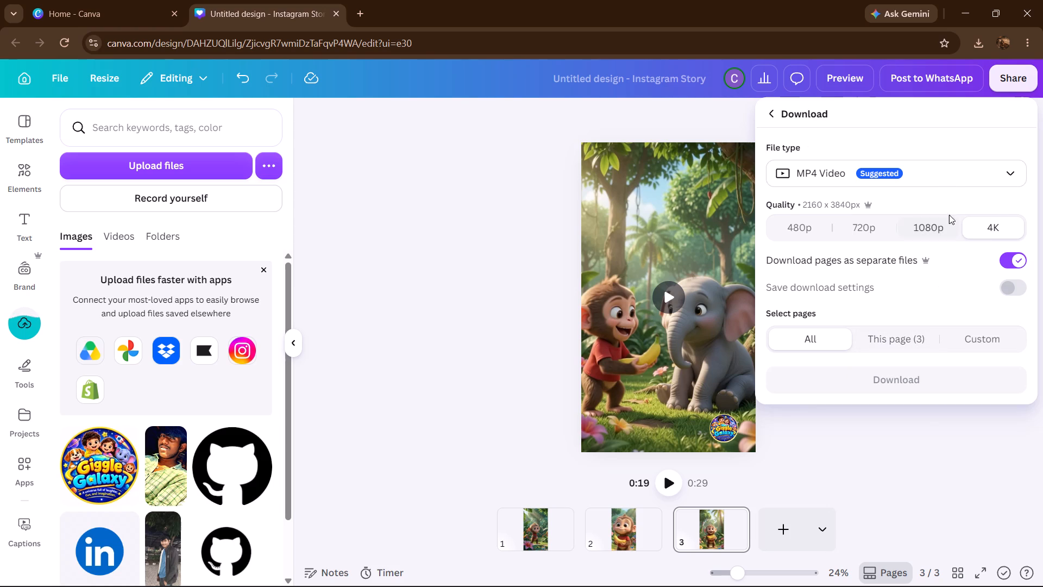
pyautogui.click(953, 180)
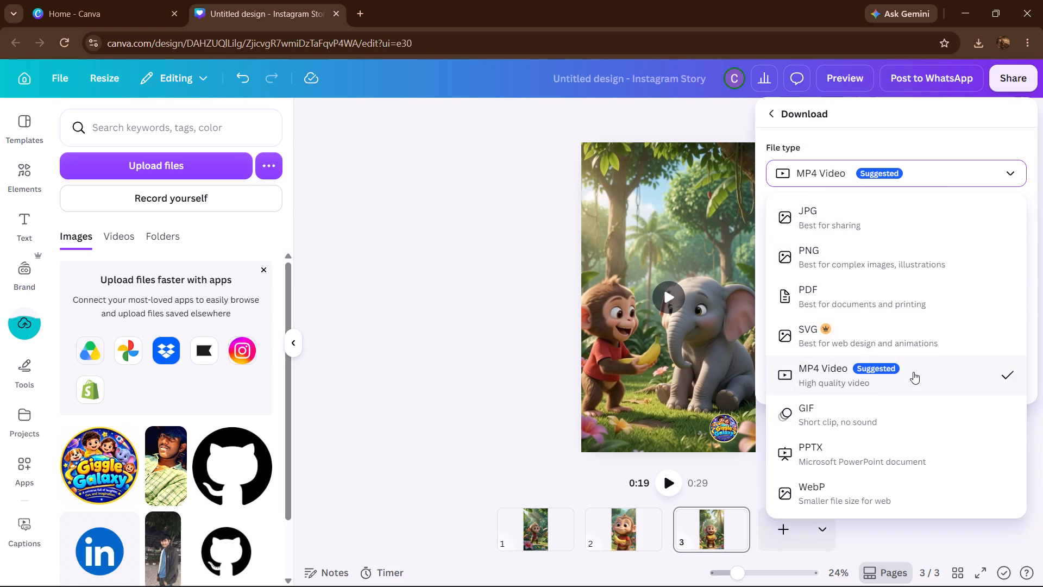
pyautogui.click(913, 372)
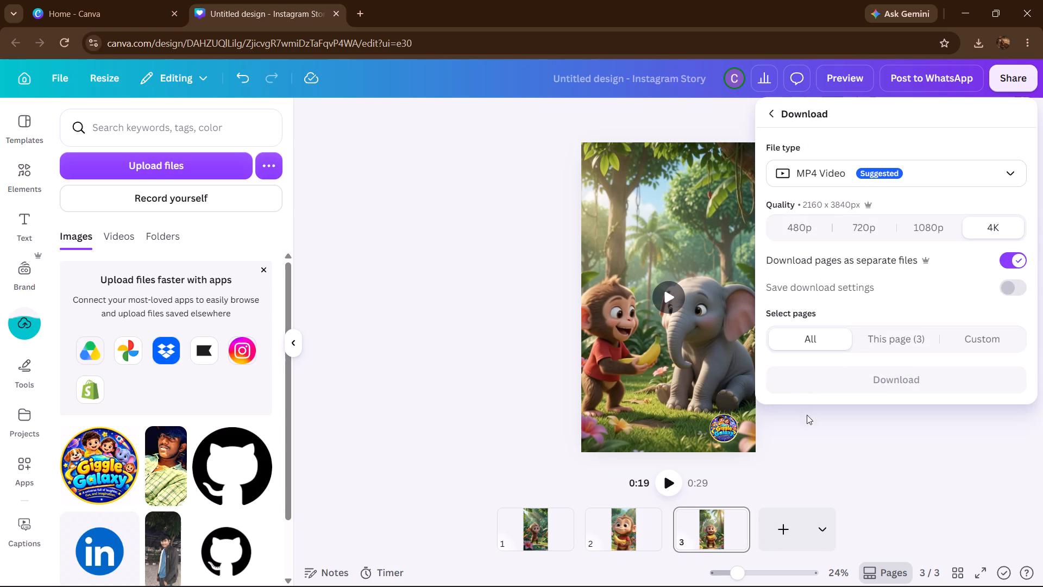
pyautogui.click(909, 346)
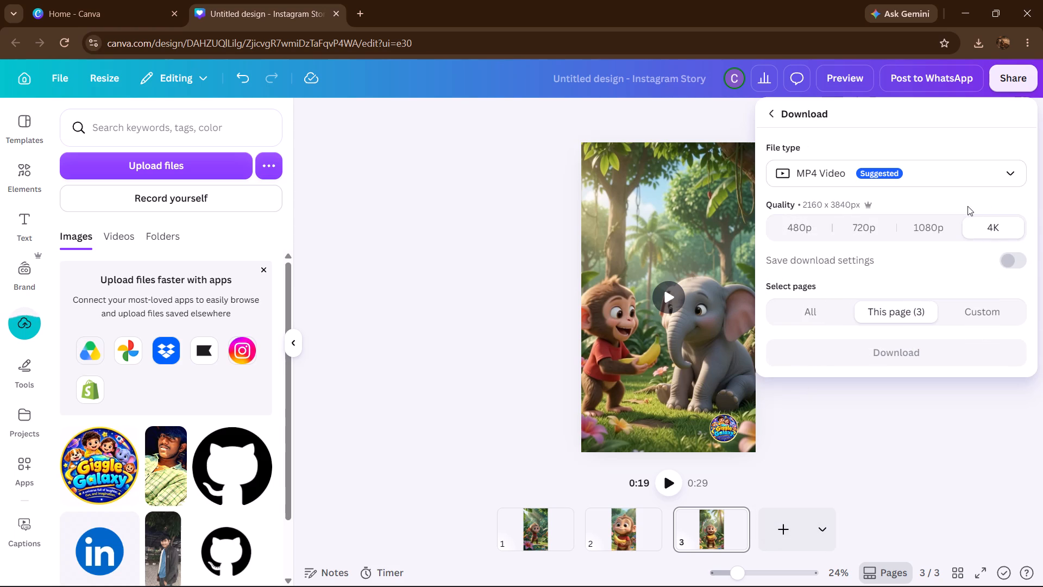
pyautogui.click(932, 222)
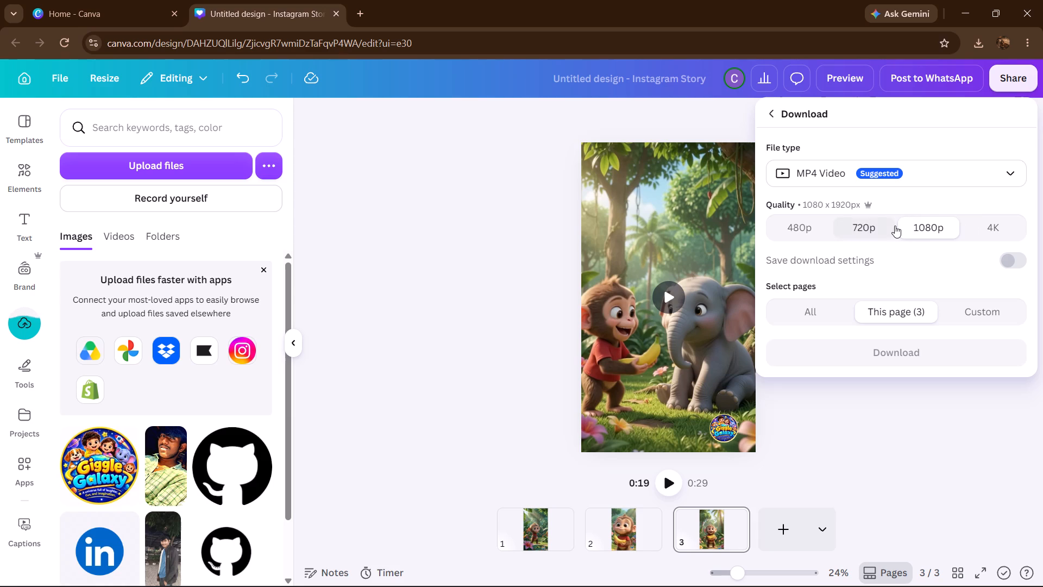
pyautogui.click(895, 226)
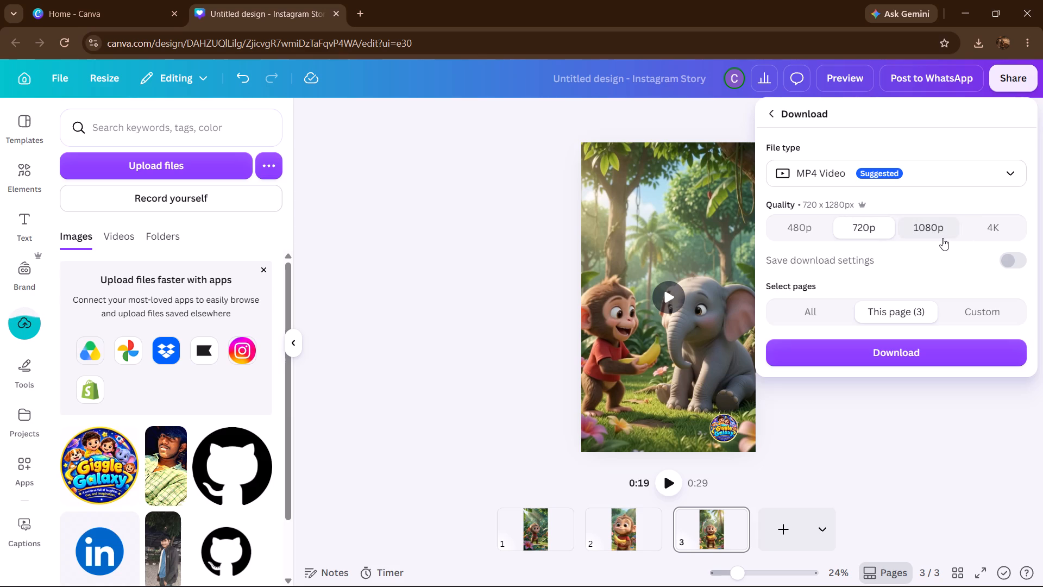
pyautogui.click(943, 238)
pyautogui.click(823, 319)
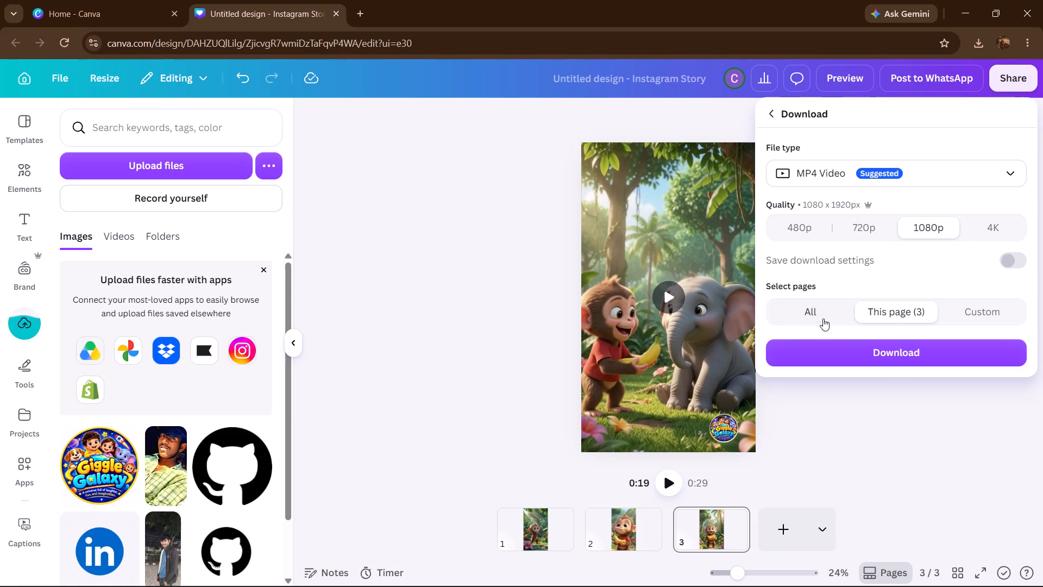
pyautogui.click(899, 160)
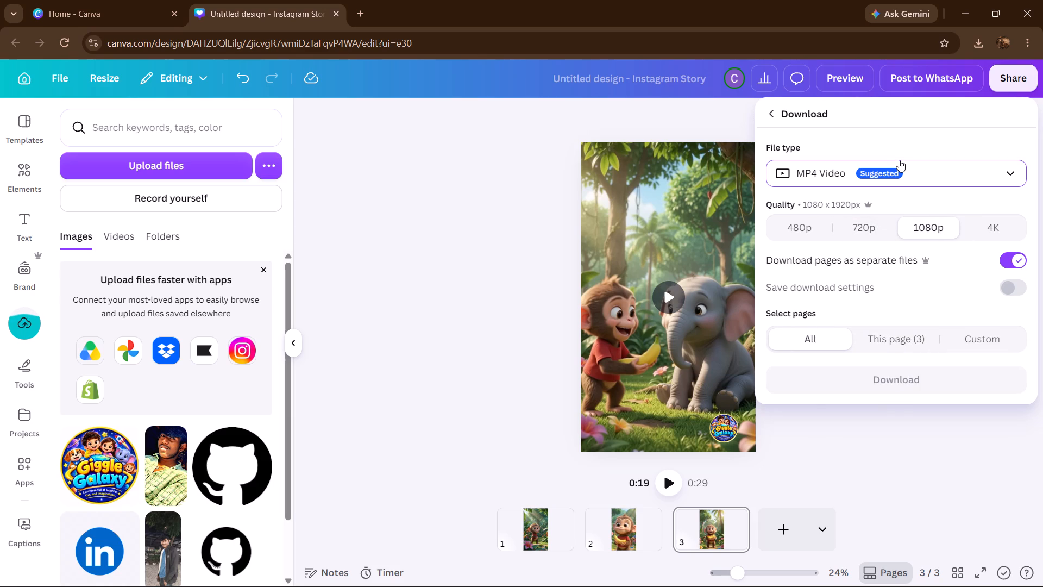
# Download all pages of the design as separate MP4 Video files in 1080p quality.
pyautogui.click(874, 360)
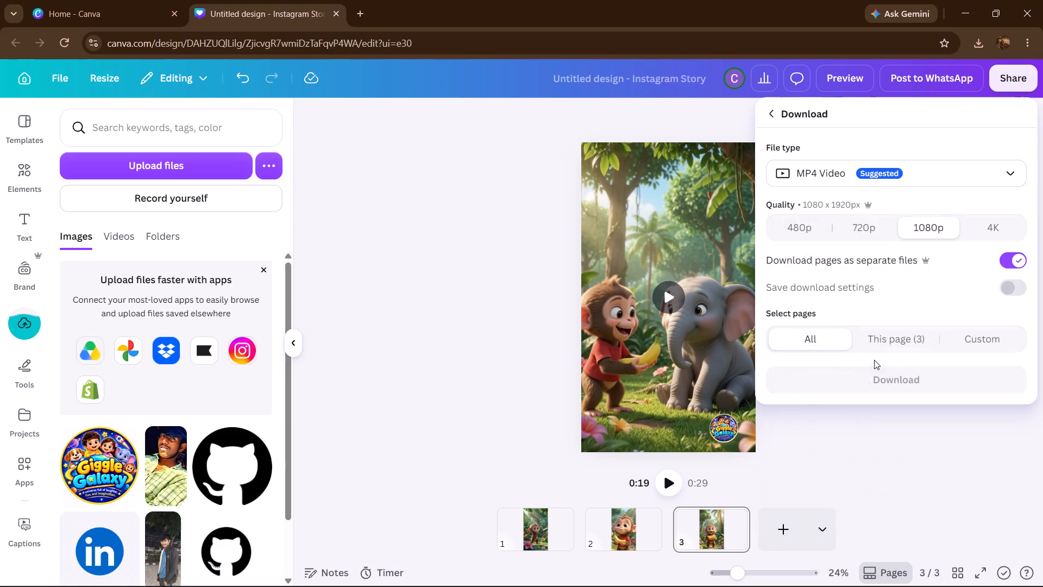
pyautogui.click(887, 386)
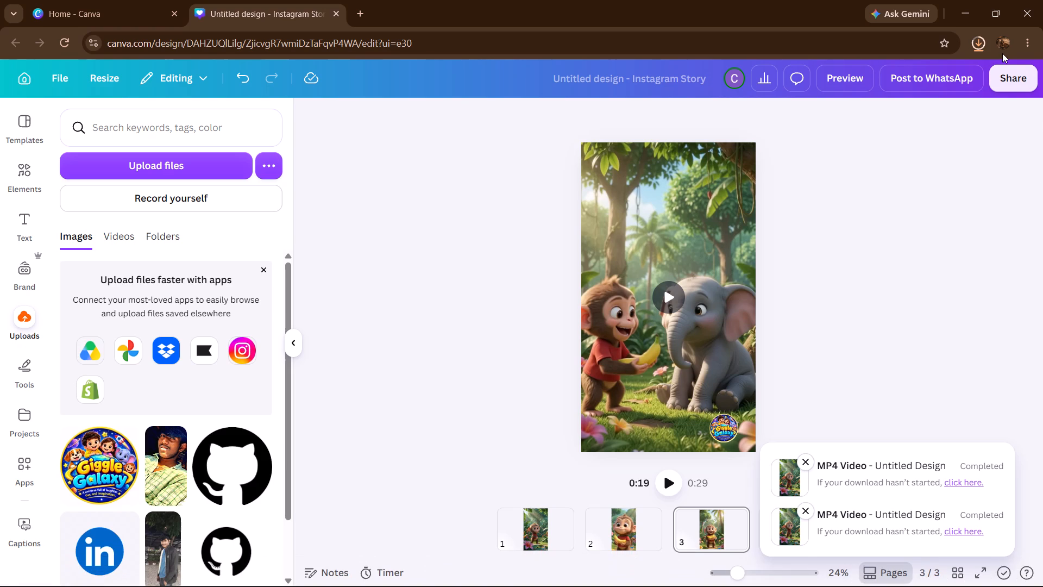
# Show the downloaded Untitled design.zip in its folder, open the archive, play video 1, and close the player.
pyautogui.click(967, 43)
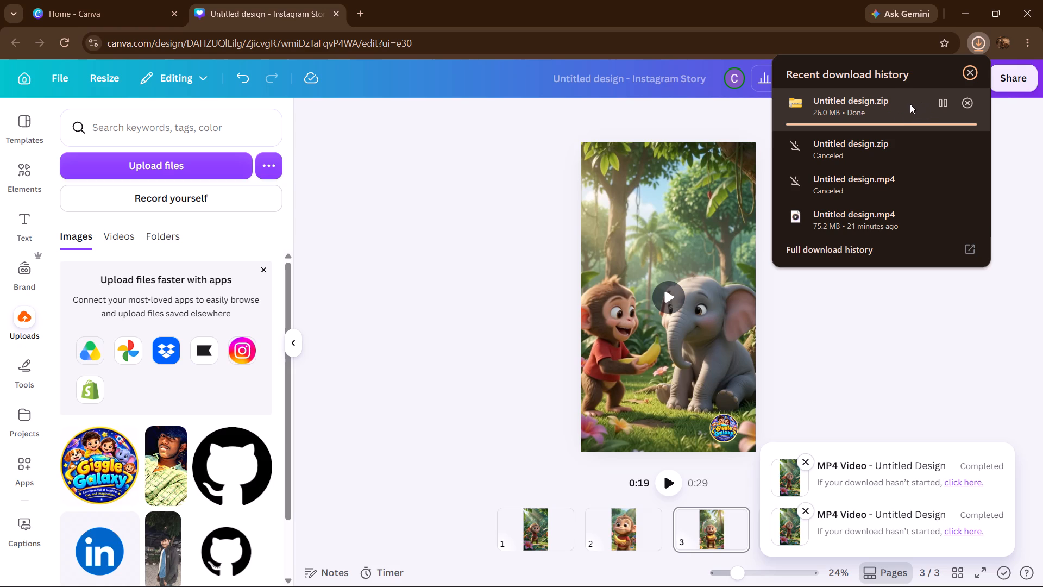
pyautogui.click(940, 99)
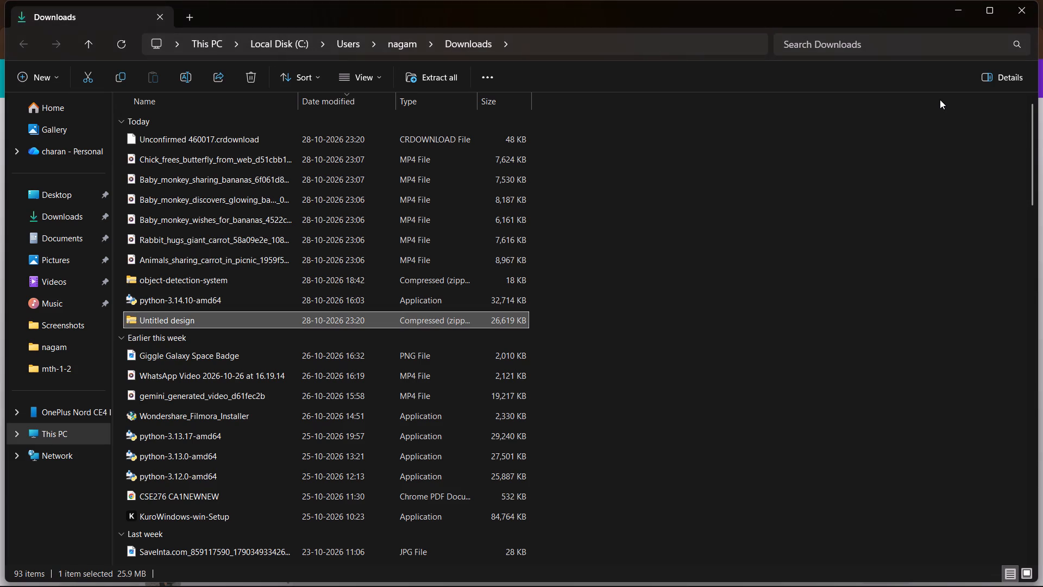
pyautogui.doubleClick(392, 315)
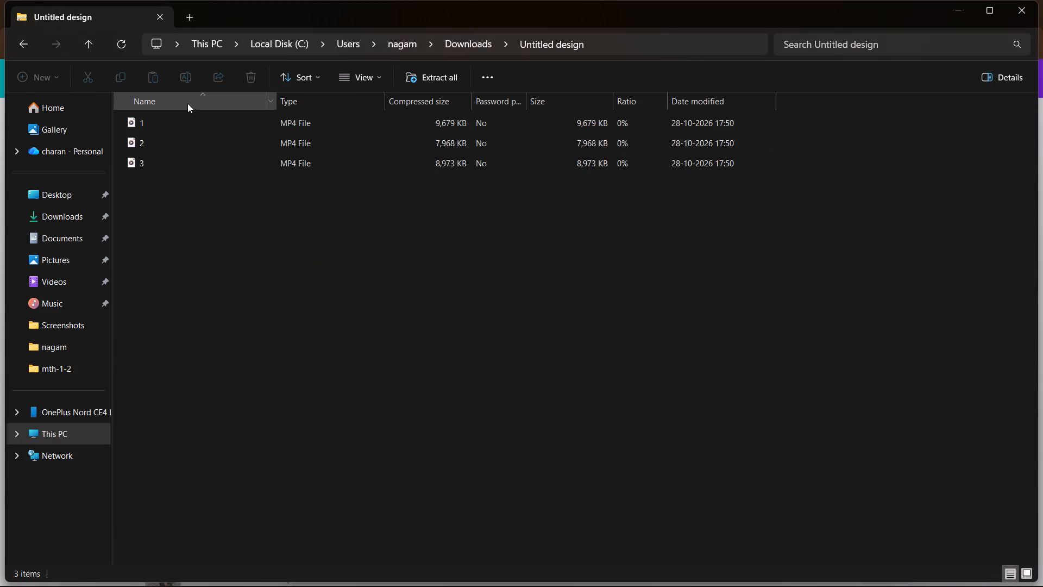
pyautogui.doubleClick(191, 121)
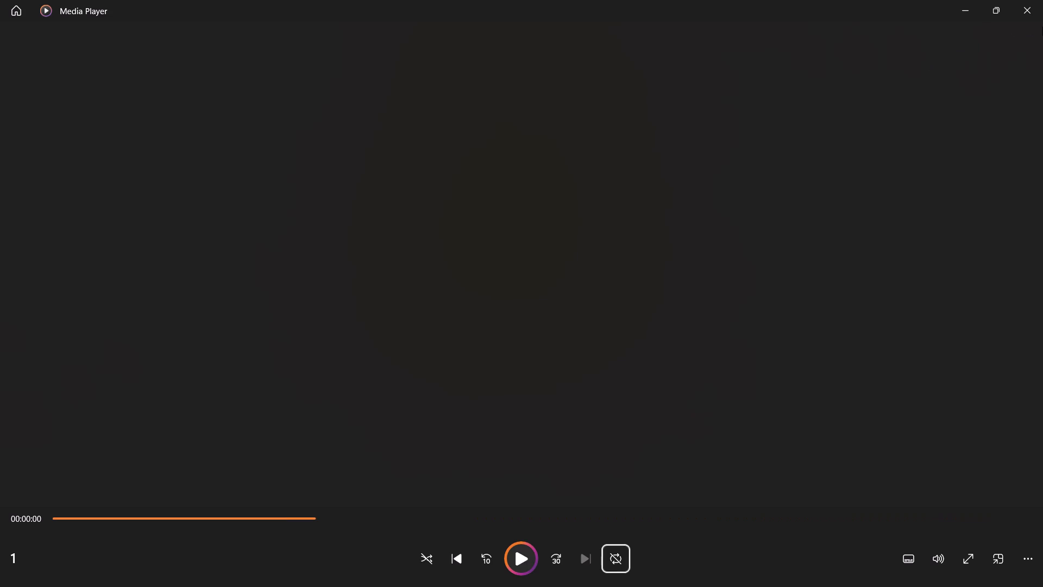
pyautogui.click(1021, 12)
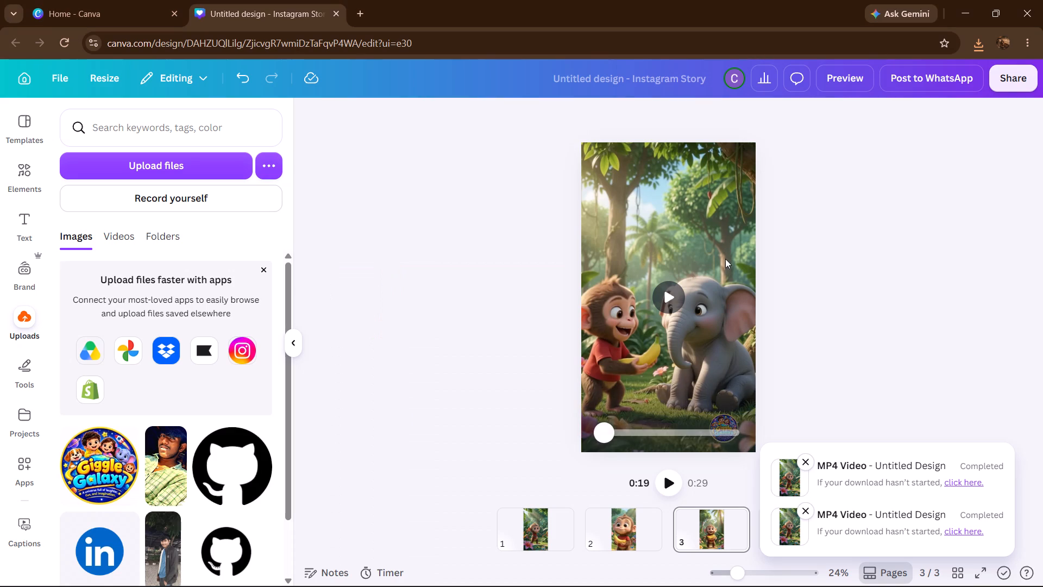
# Reopen the design's download settings and download custom pages 1–3 as separate MP4 Video files in 1080p quality.
pyautogui.click(1003, 73)
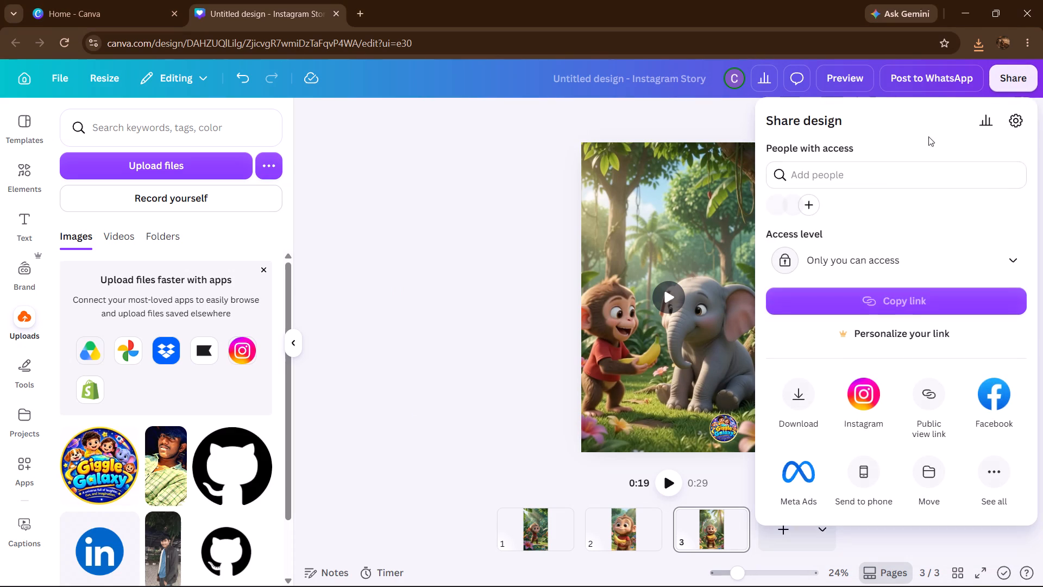
pyautogui.click(808, 386)
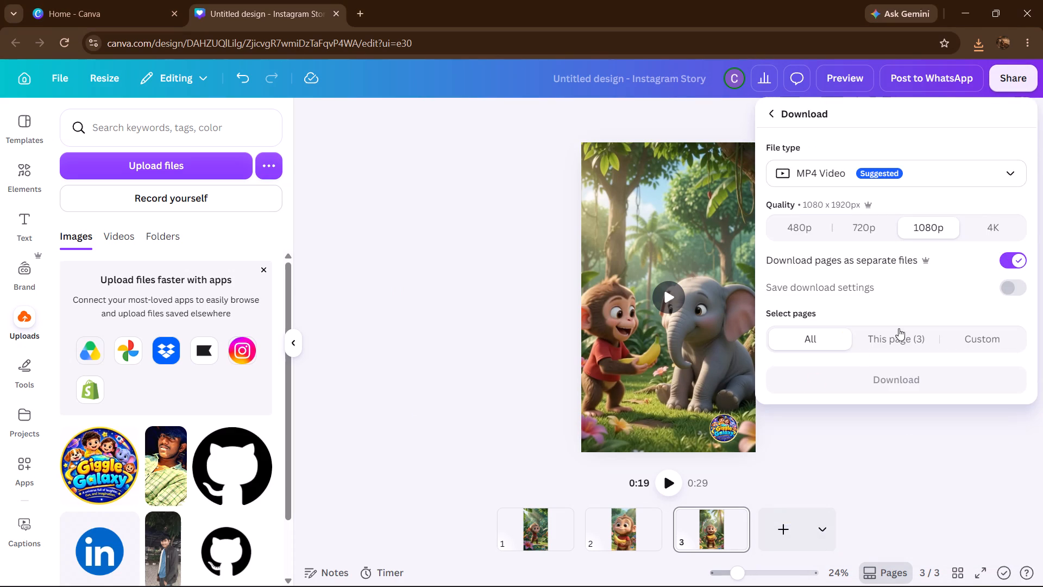
pyautogui.click(989, 340)
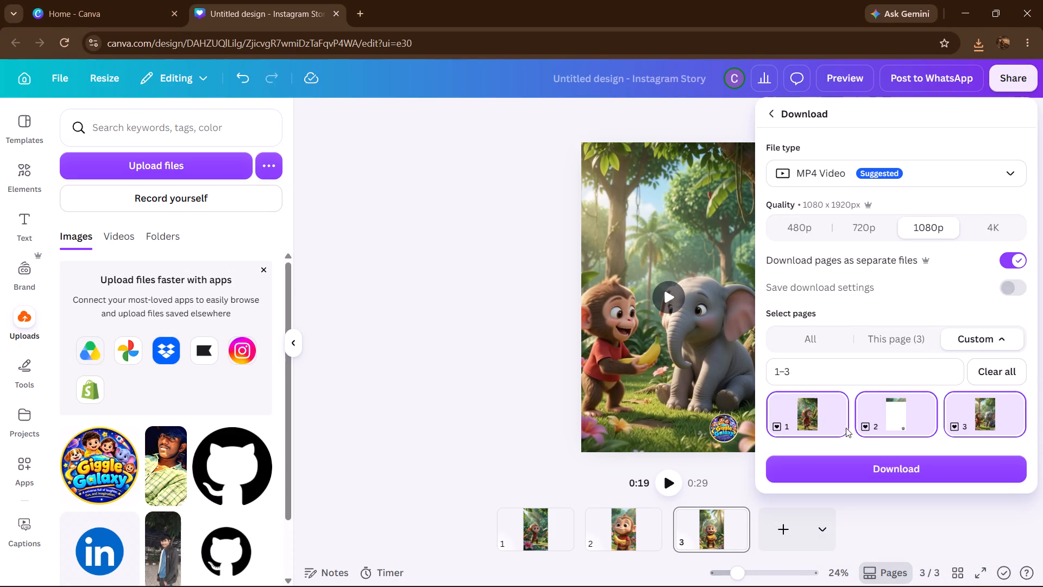
pyautogui.click(885, 467)
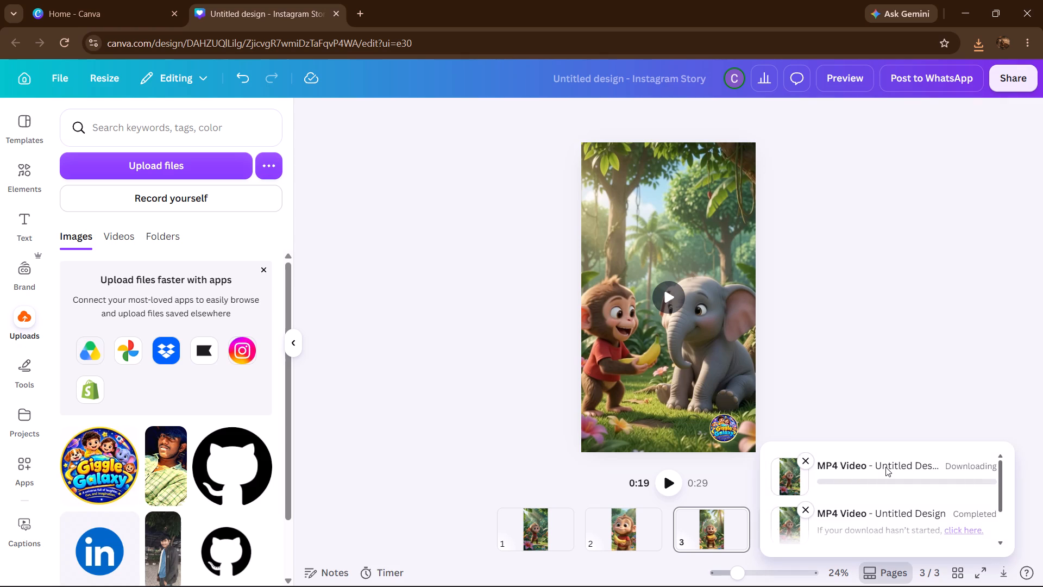
# Check the recent download history and return from the Untitled design archive to the Downloads folder in File Explorer.
pyautogui.click(973, 51)
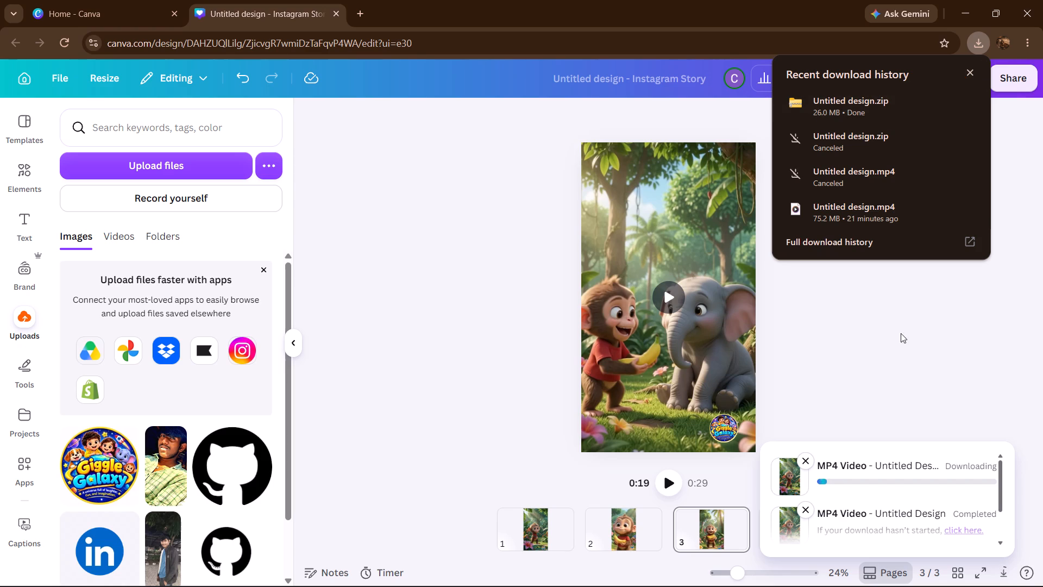
pyautogui.click(883, 341)
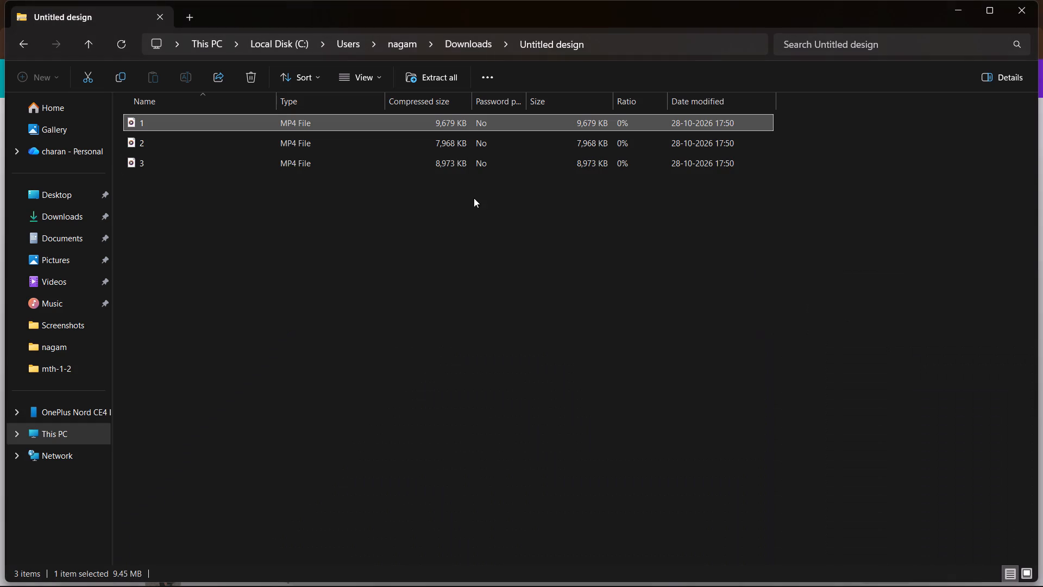
pyautogui.click(32, 41)
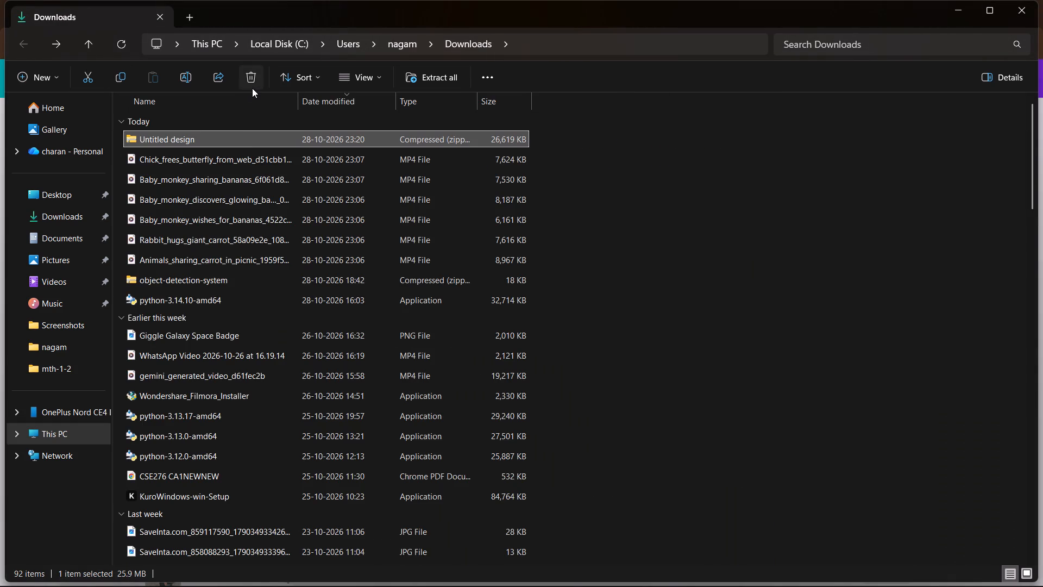
# Delete the Untitled design zip from the Downloads folder.
pyautogui.click(252, 88)
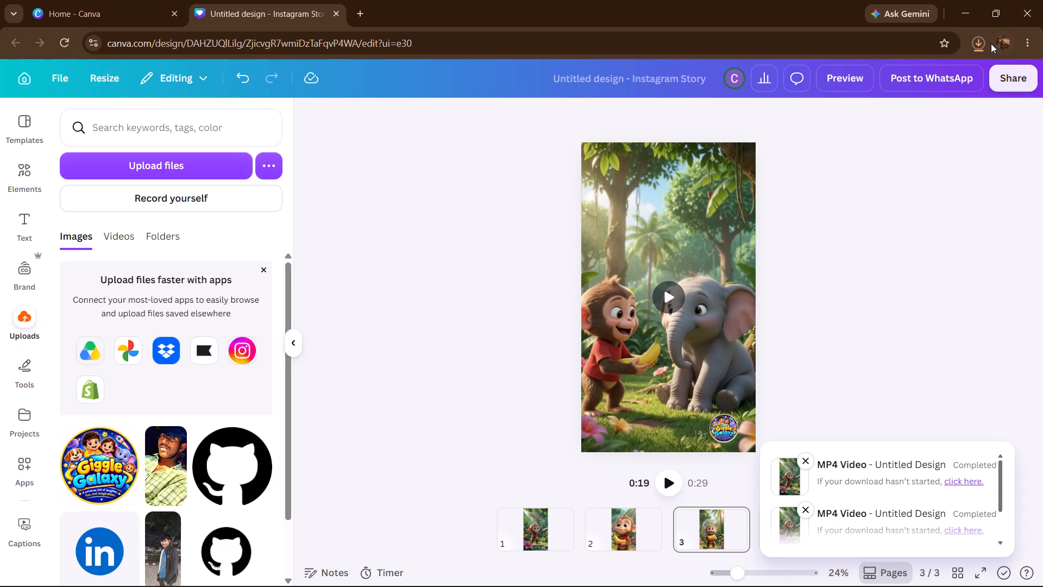
# Pause the newly started Untitled design.zip download in the browser.
pyautogui.click(973, 45)
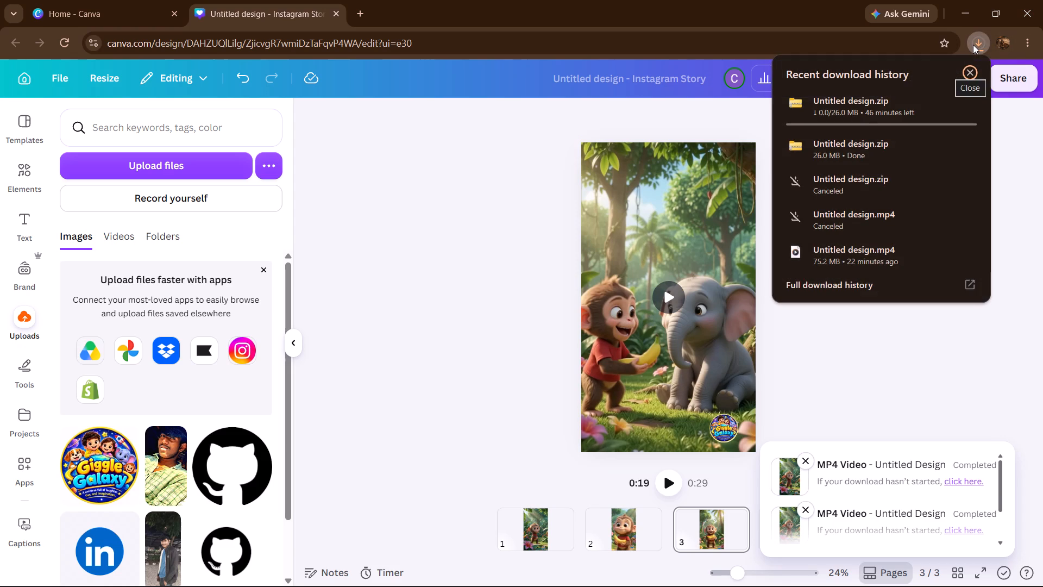
pyautogui.click(941, 107)
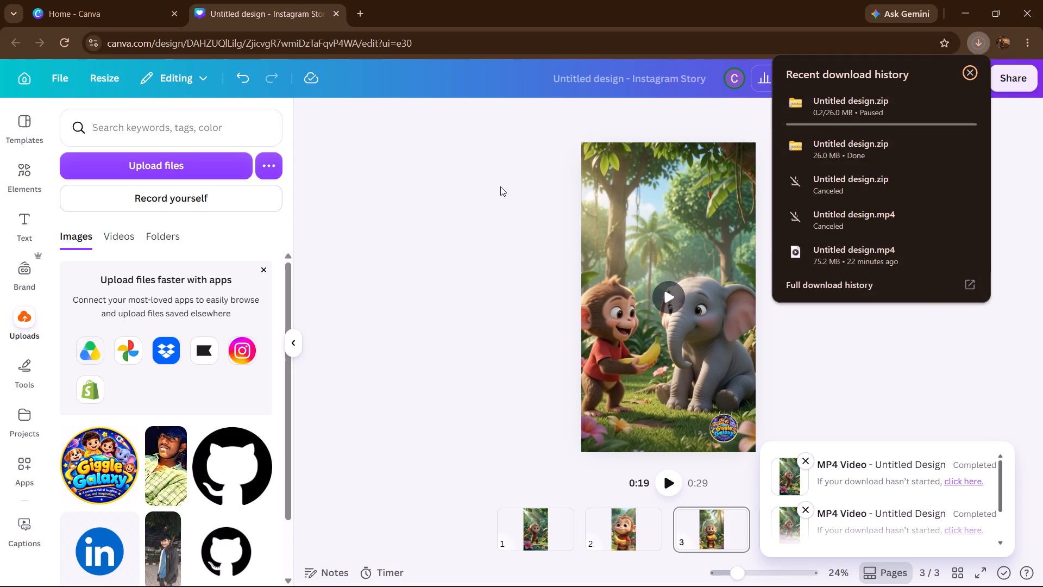
pyautogui.click(500, 186)
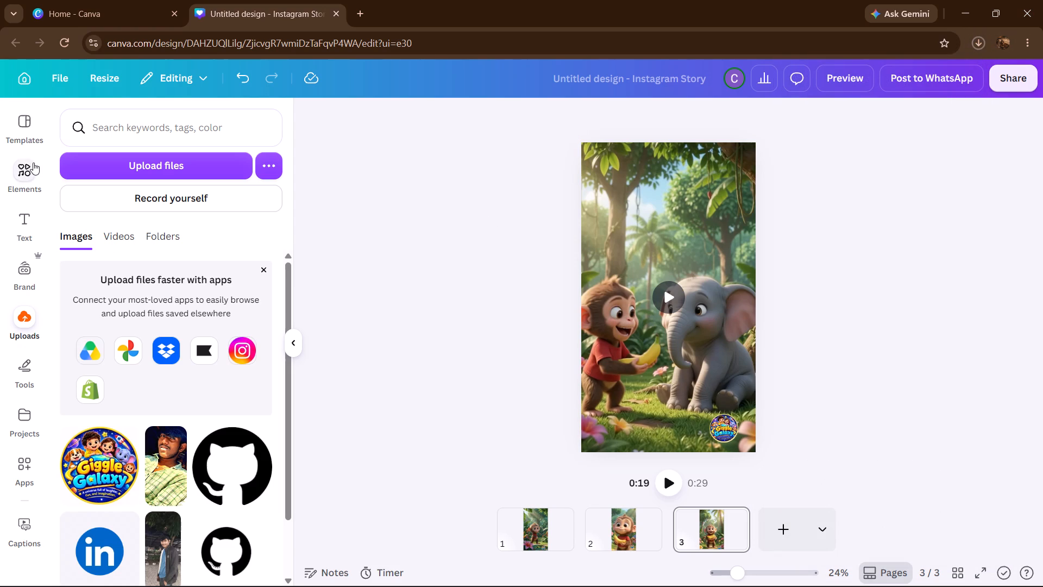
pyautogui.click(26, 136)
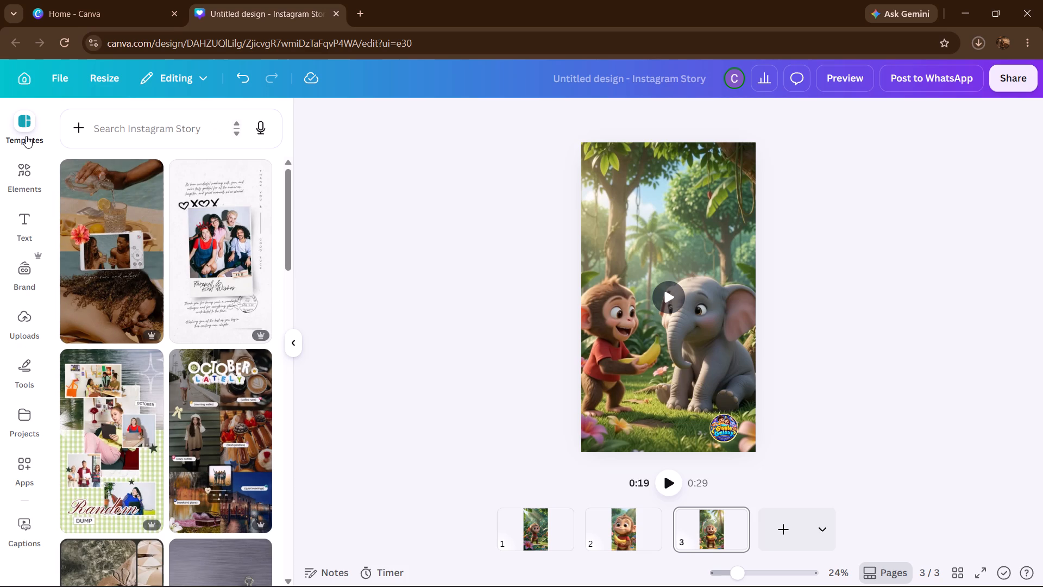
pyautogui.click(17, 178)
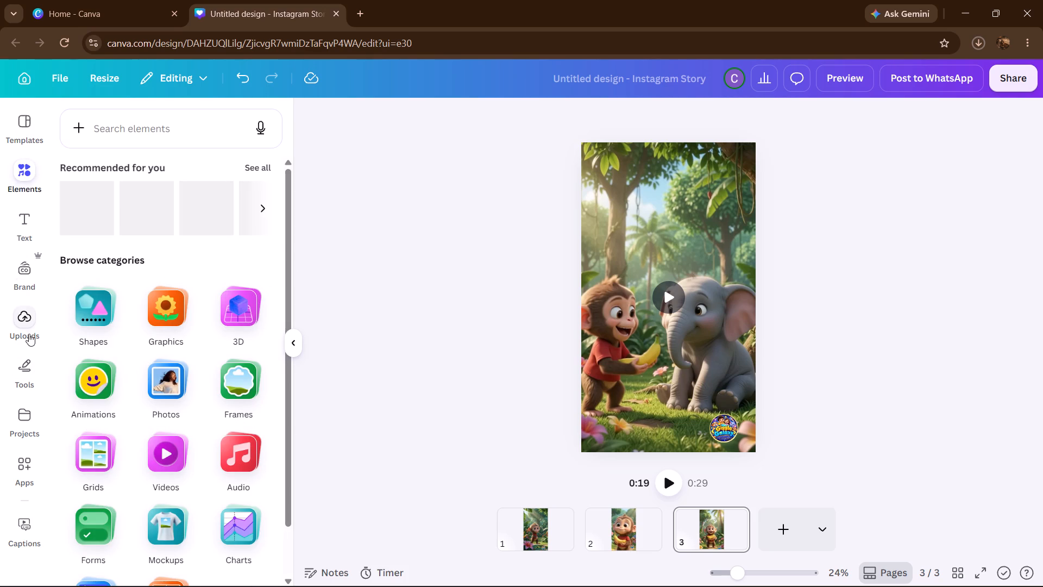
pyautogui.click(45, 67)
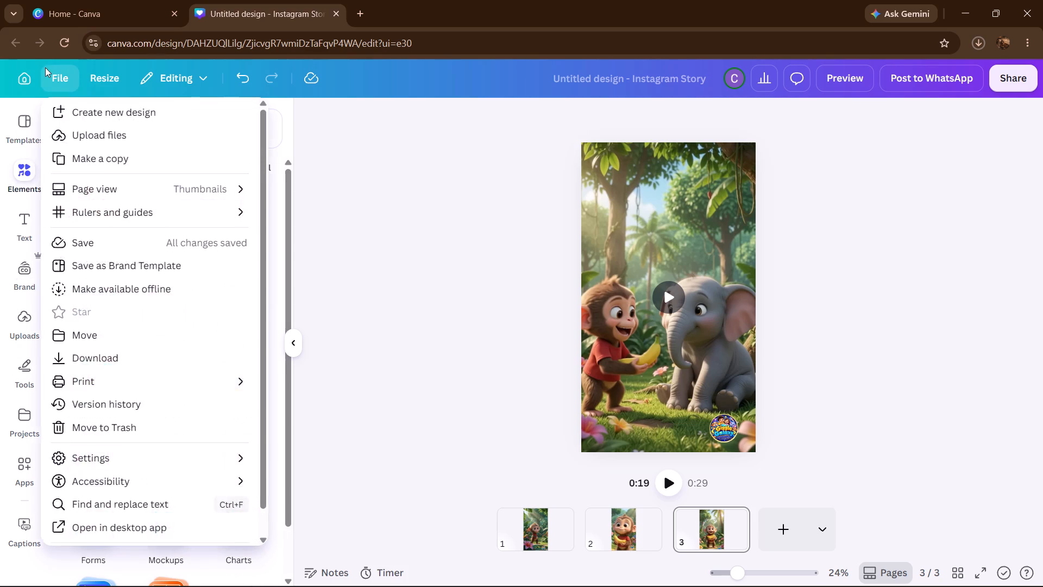
# On the Canva home page, dismiss the design creation dialog, search for "video" and look through the designs, templates and videos found.
pyautogui.click(81, 15)
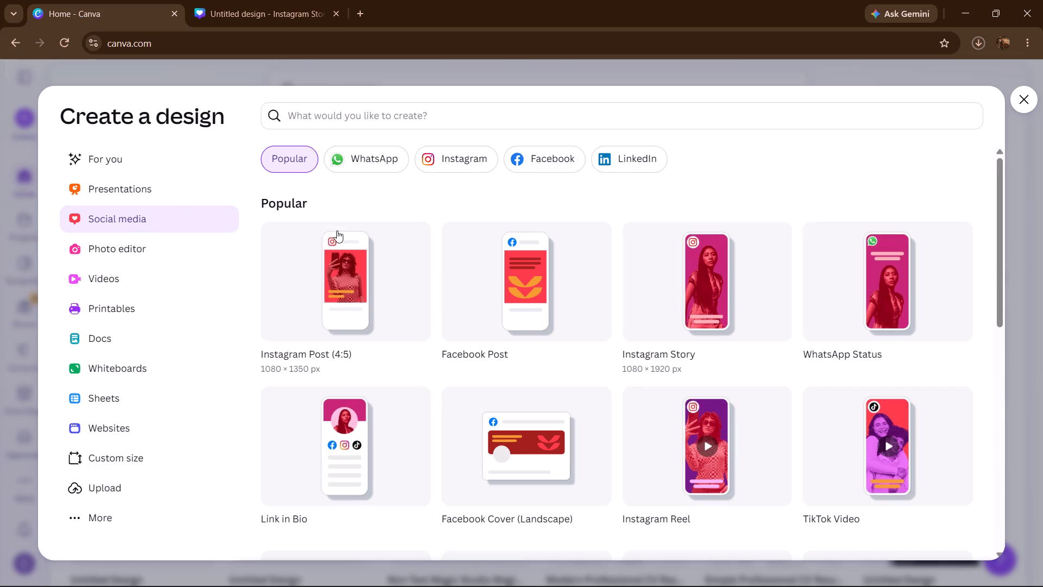
pyautogui.click(303, 54)
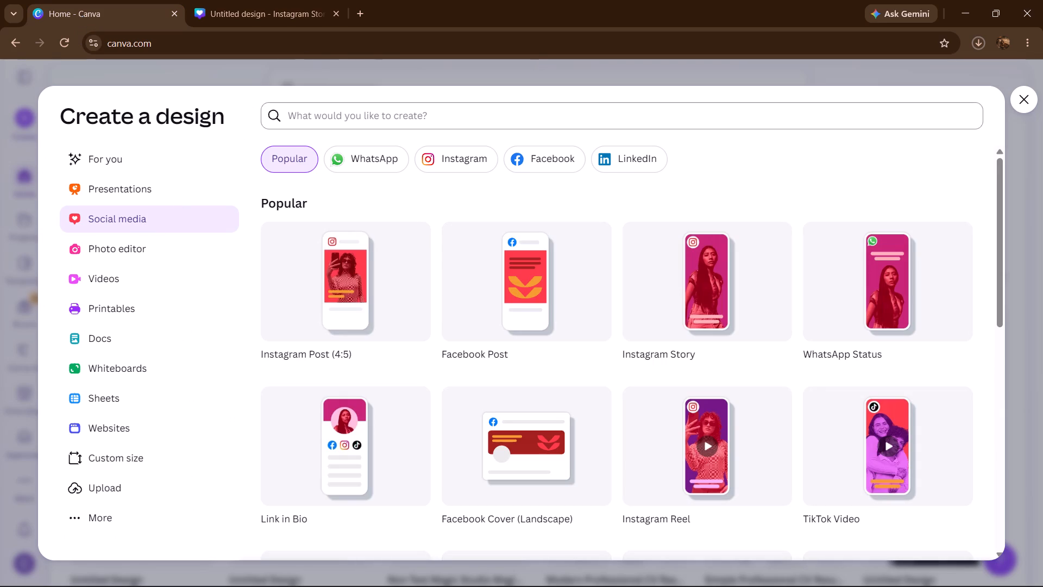
pyautogui.click(1030, 93)
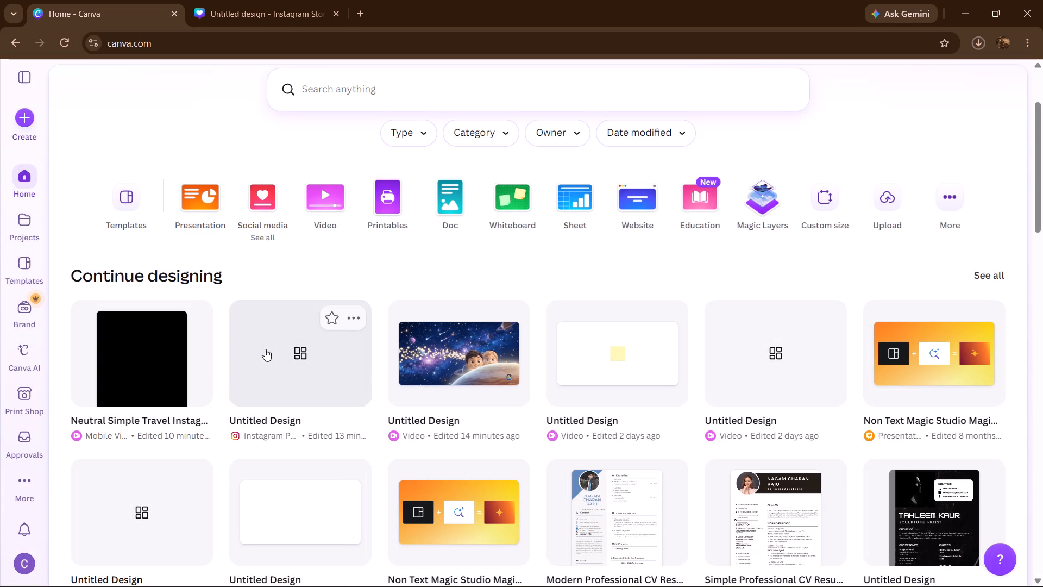
pyautogui.click(447, 98)
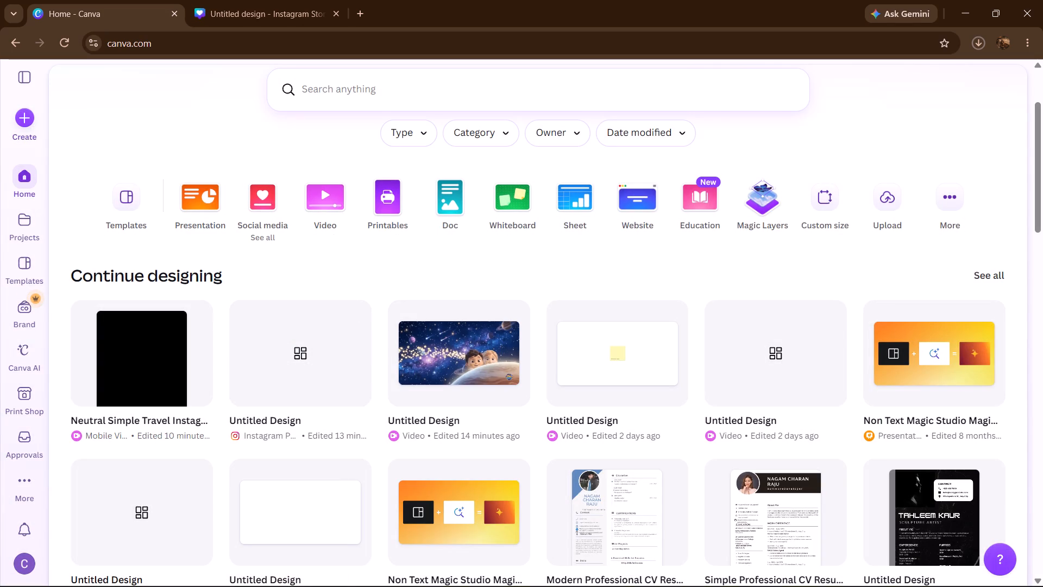
pyautogui.write('vide')
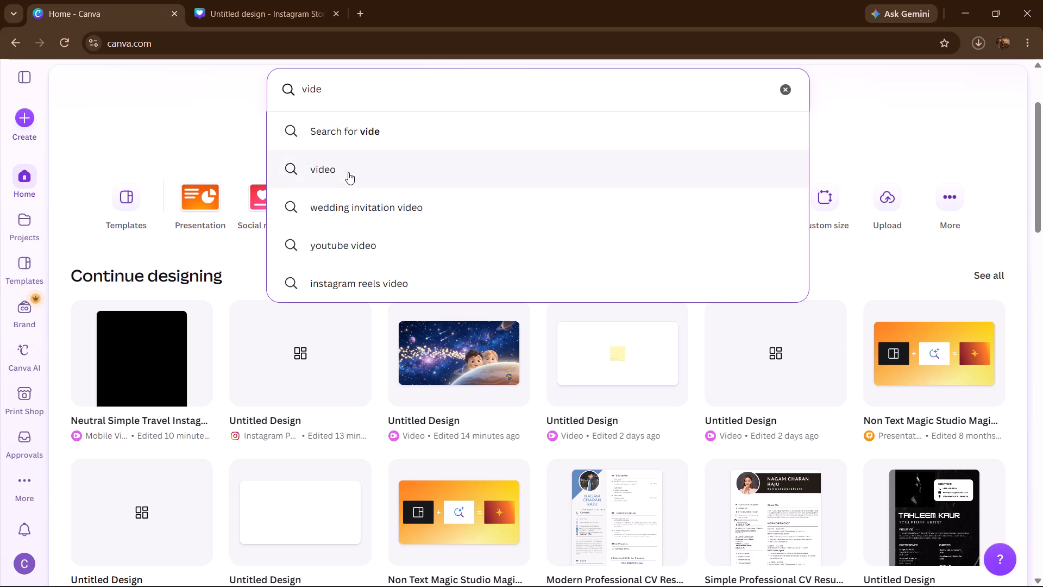
pyautogui.click(348, 172)
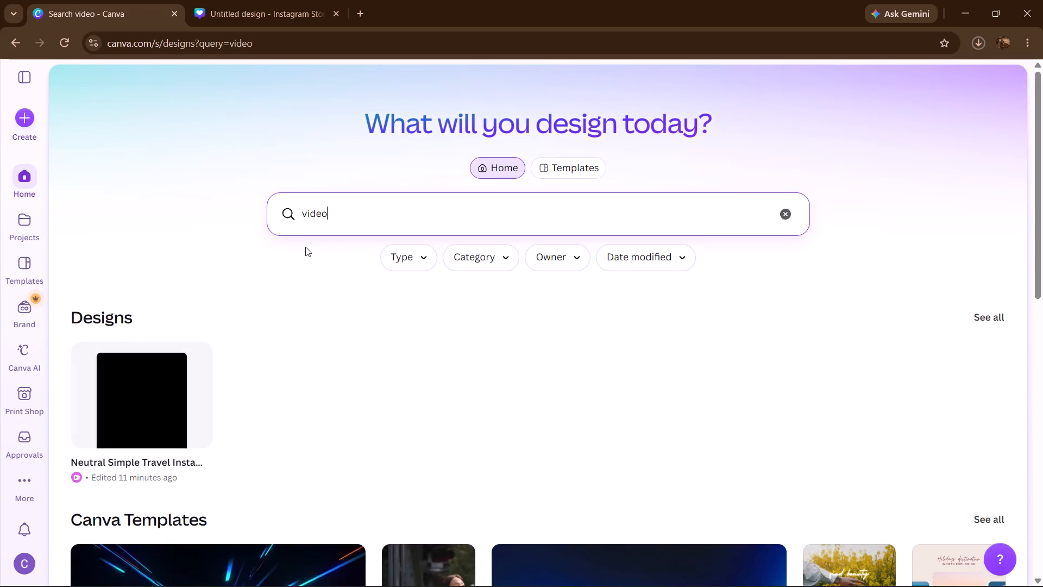
pyautogui.scroll(-6, 305, 247)
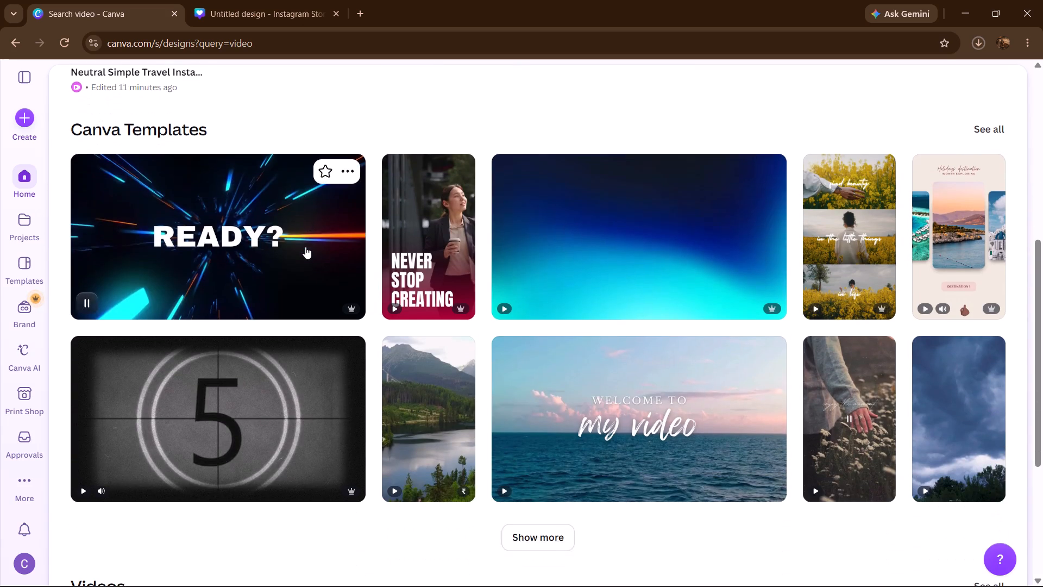
pyautogui.scroll(-2, 305, 247)
pyautogui.scroll(3, 305, 247)
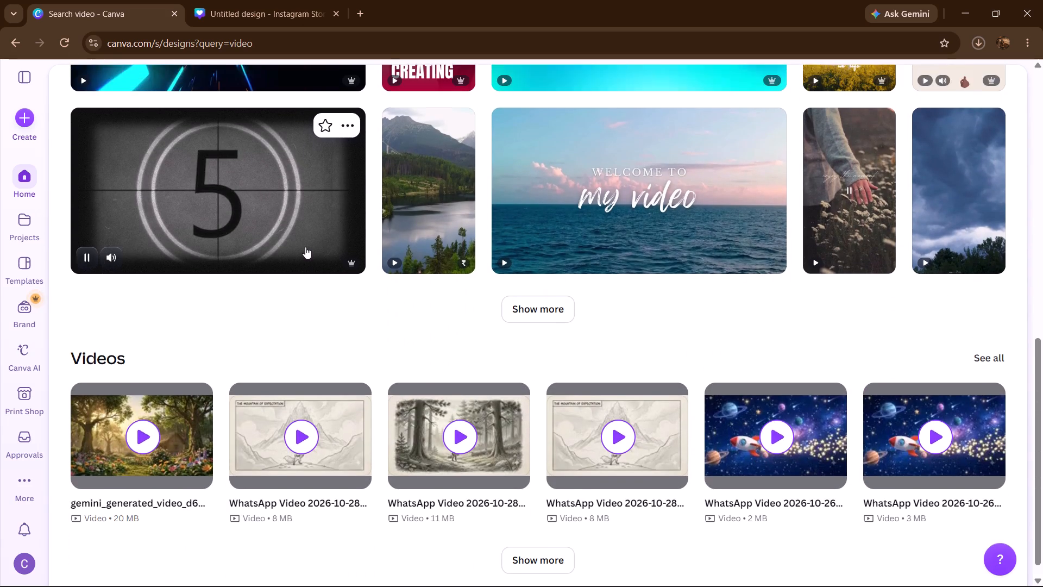
pyautogui.scroll(8, 305, 247)
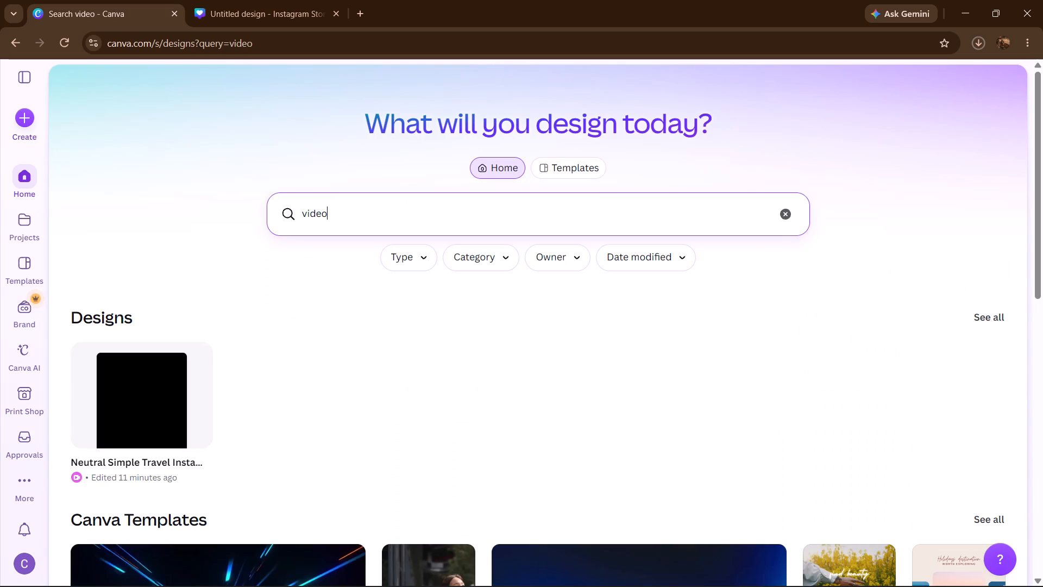
# Search Canva for "youtube" and look through the designs and templates offered for a YouTube video format.
pyautogui.press('BackSpace')
pyautogui.press('BackSpace')
pyautogui.press('BackSpace')
pyautogui.press('BackSpace')
pyautogui.press('BackSpace')
pyautogui.press('BackSpace')
pyautogui.press('BackSpace')
pyautogui.press('BackSpace')
pyautogui.press('BackSpace')
pyautogui.press('BackSpace')
pyautogui.press('BackSpace')
pyautogui.press('BackSpace')
pyautogui.press('BackSpace')
pyautogui.write('you')
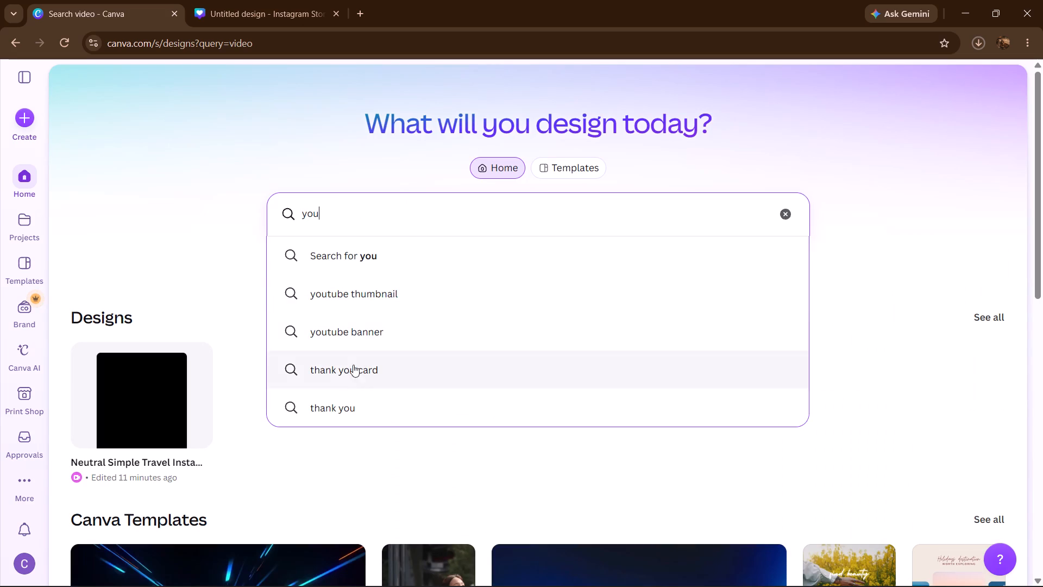
pyautogui.write('tub')
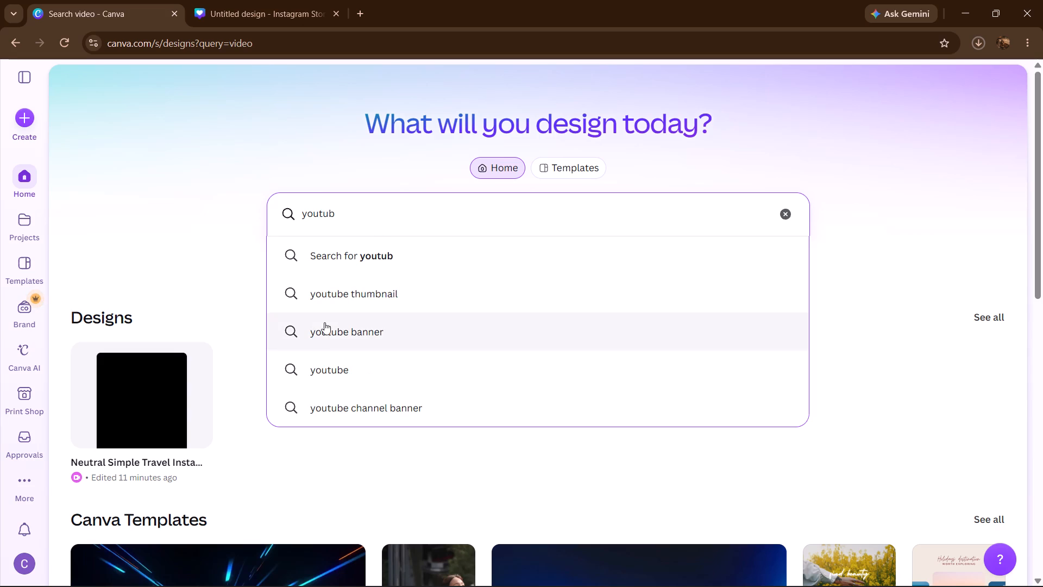
pyautogui.click(325, 374)
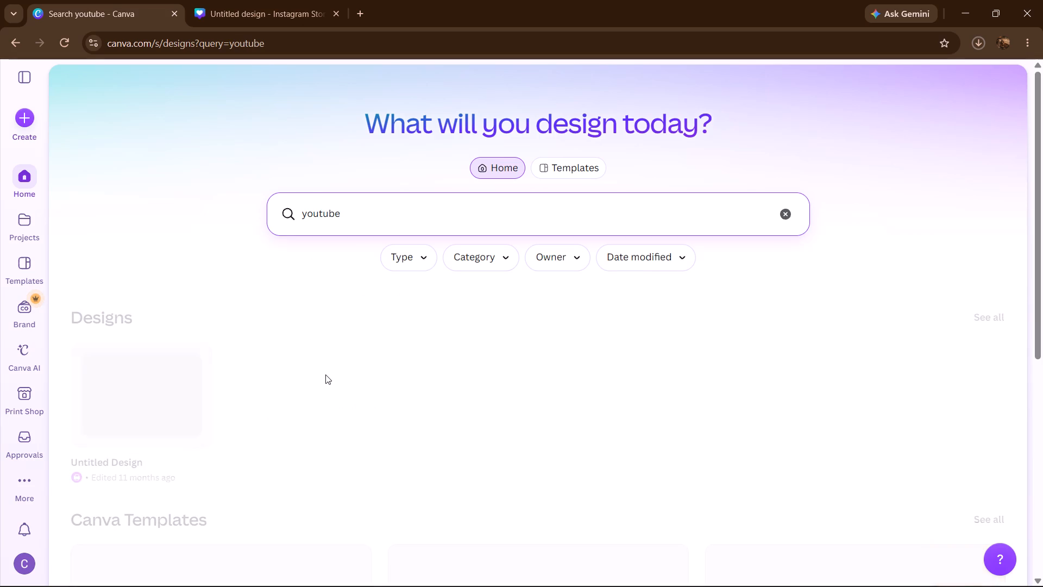
pyautogui.scroll(-2, 184, 431)
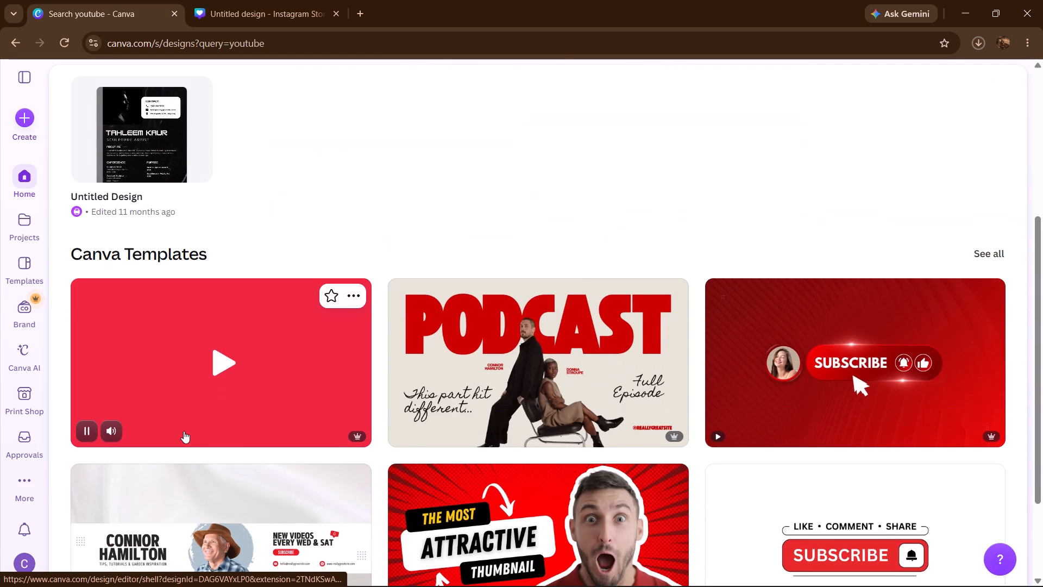
pyautogui.hscroll(1, 621, 454)
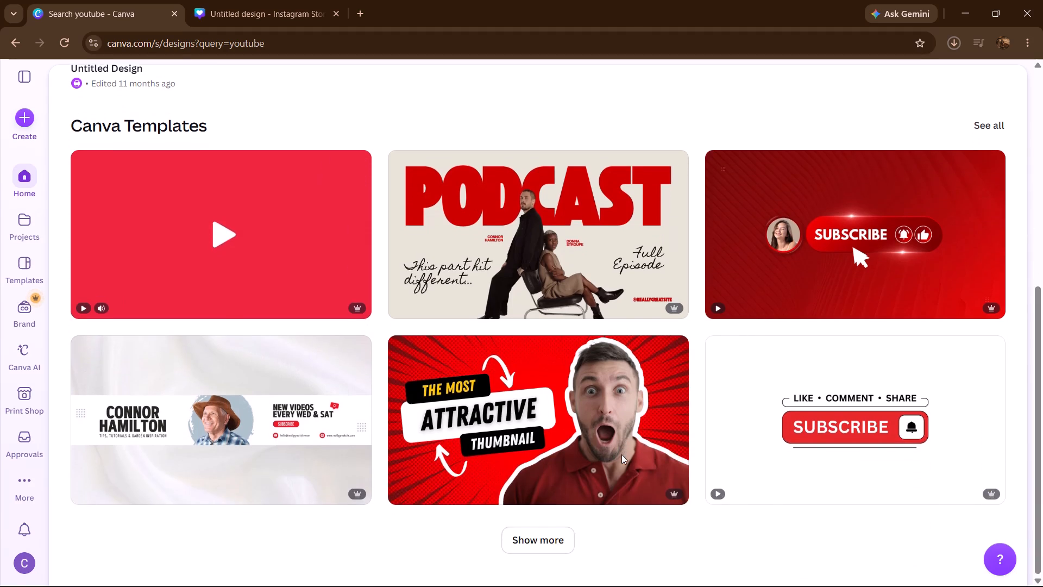
pyautogui.hscroll(1, 621, 454)
pyautogui.click(414, 230)
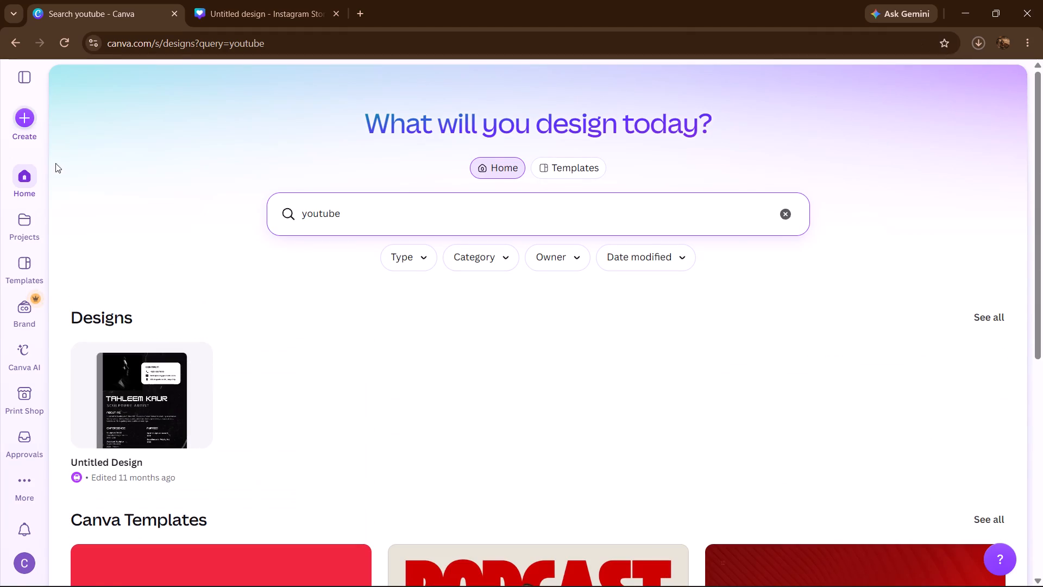
# Return to the Canva home page and create a blank 1920 × 1080 px YouTube Video design from the frequently used formats.
pyautogui.click(18, 173)
pyautogui.scroll(-2, 344, 368)
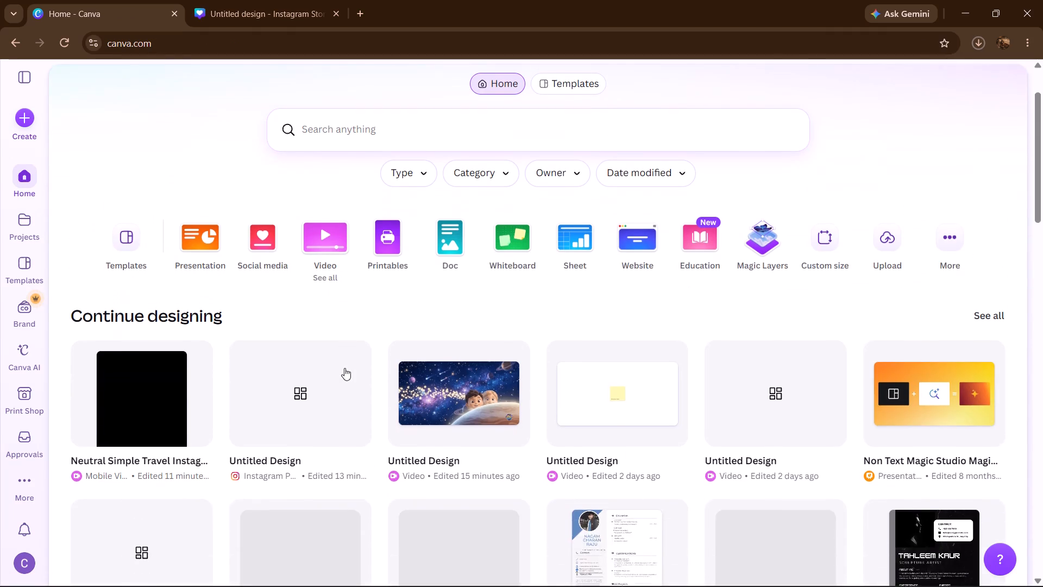
pyautogui.scroll(-7, 344, 368)
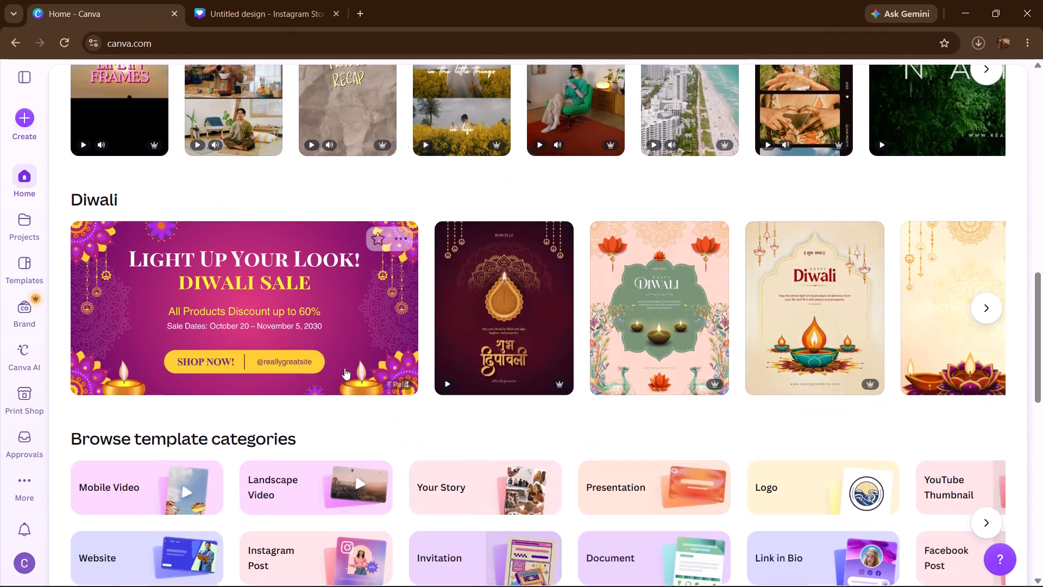
pyautogui.scroll(-4, 344, 368)
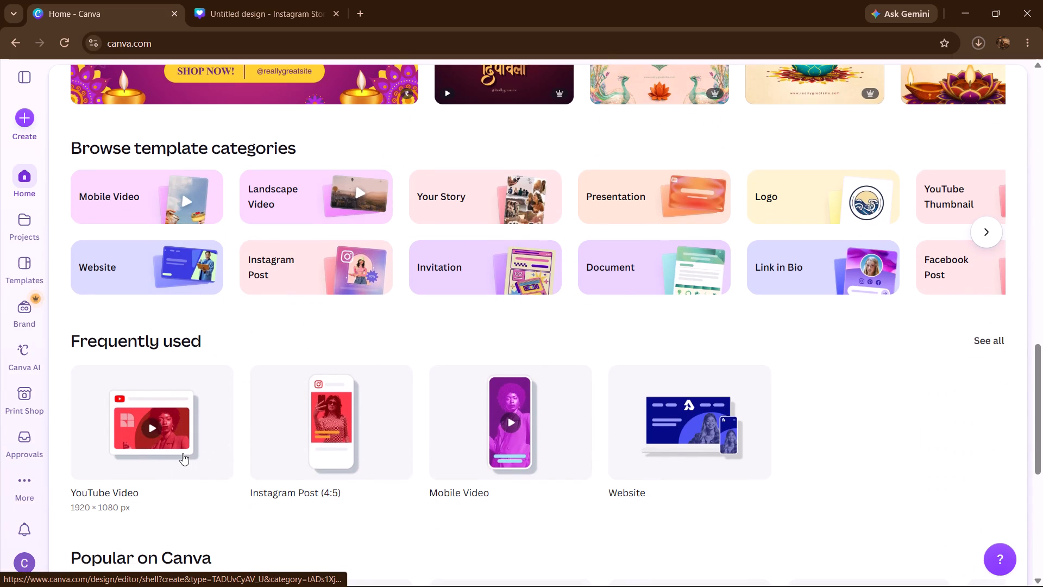
pyautogui.click(183, 453)
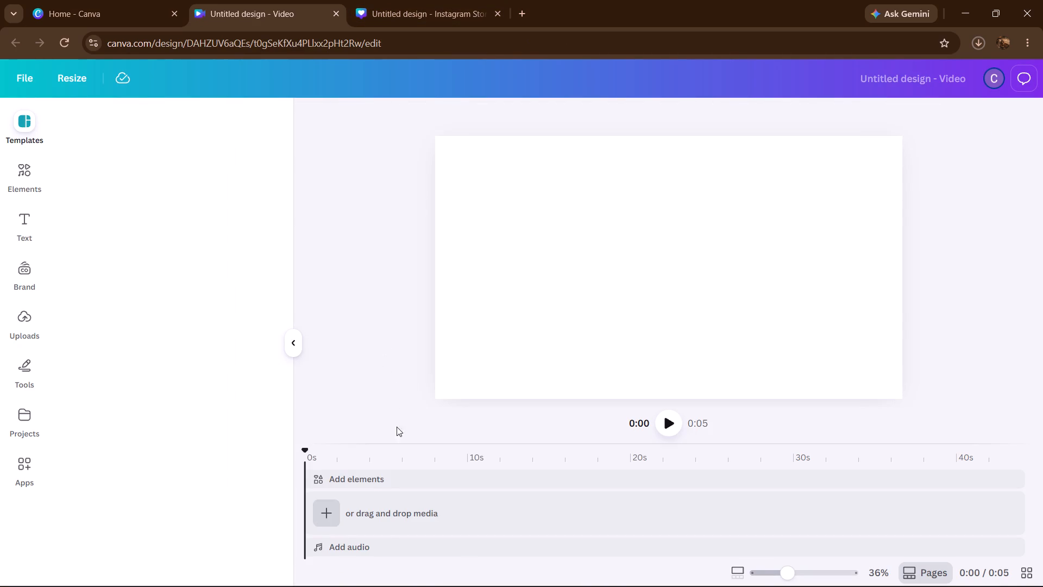
# Add the three uploaded 9.9 s monkey videos to the timeline, beginning with the close-up monkey and ending with the monkey-and-elephant clip.
pyautogui.click(11, 339)
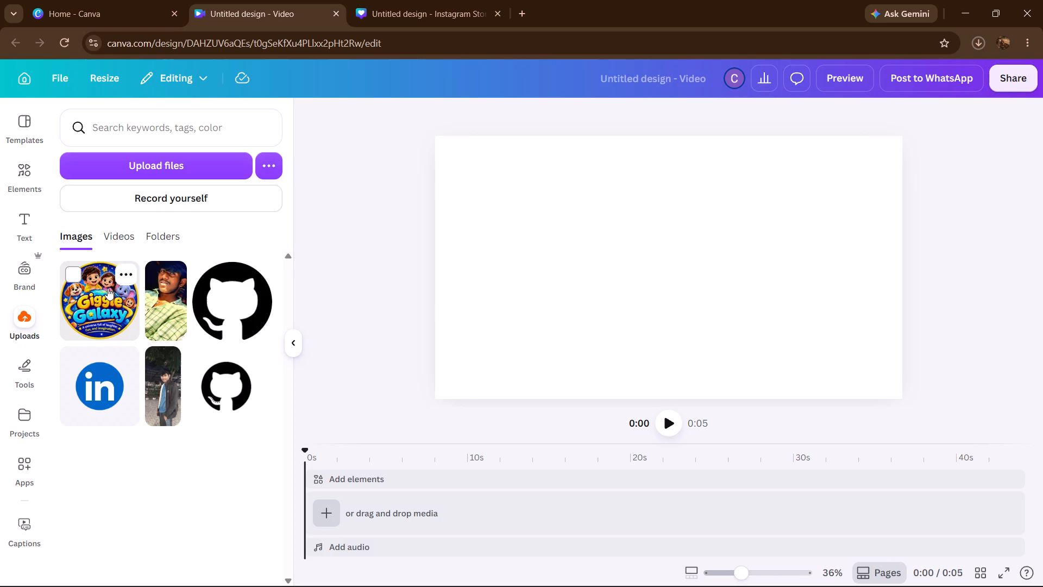
pyautogui.click(108, 239)
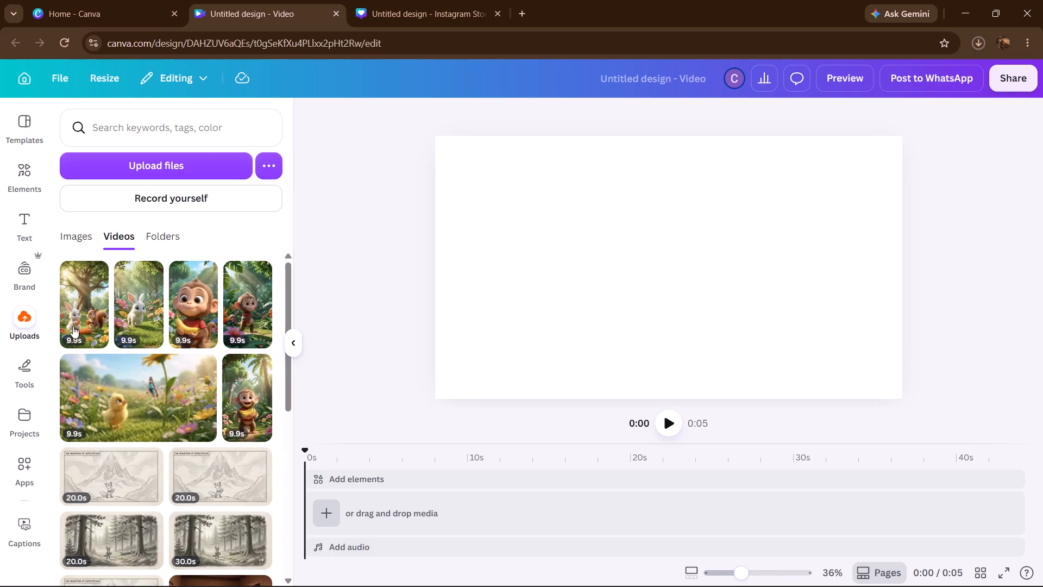
pyautogui.click(190, 313)
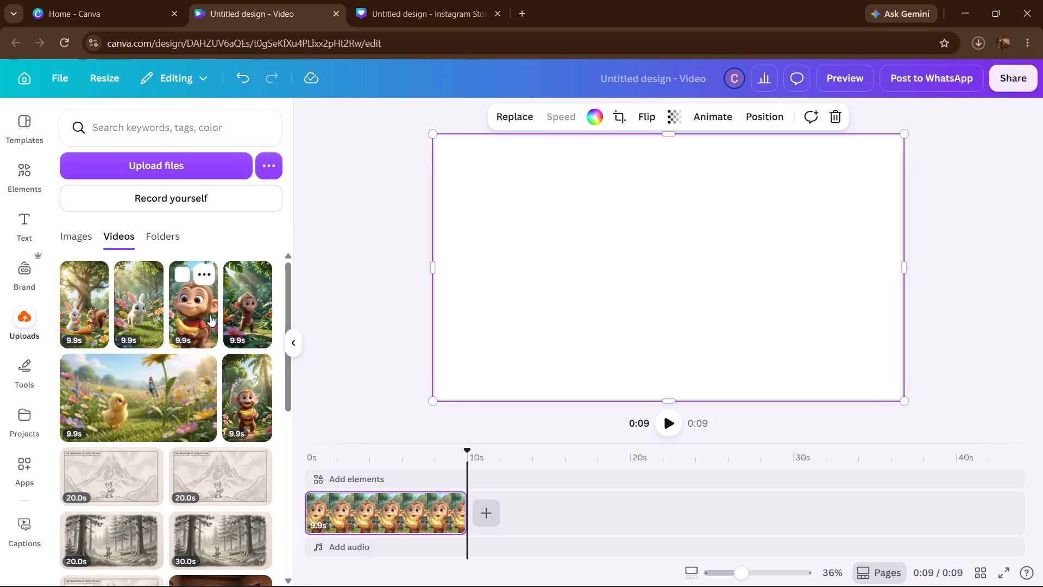
pyautogui.click(255, 326)
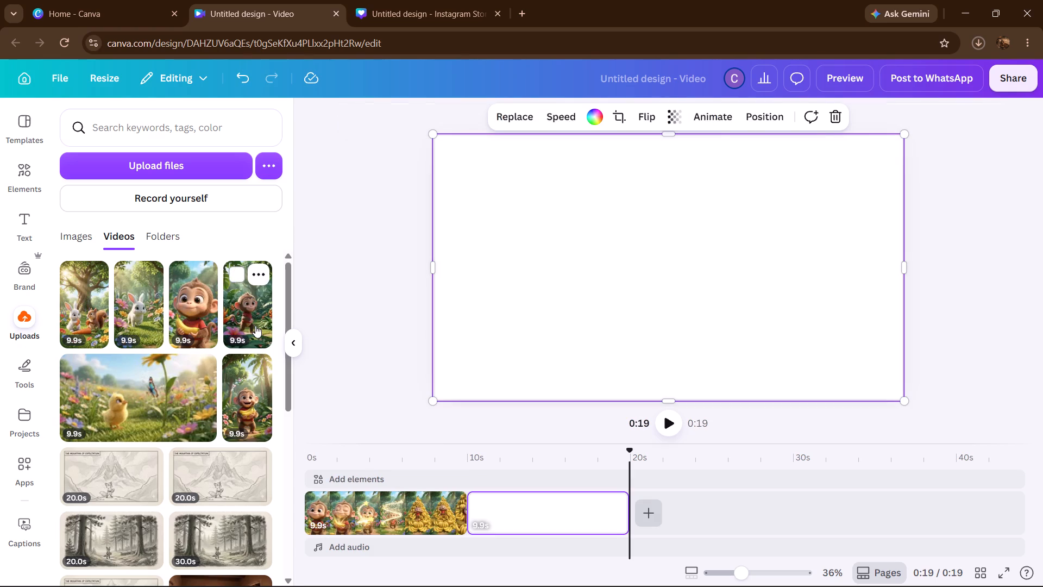
pyautogui.click(246, 394)
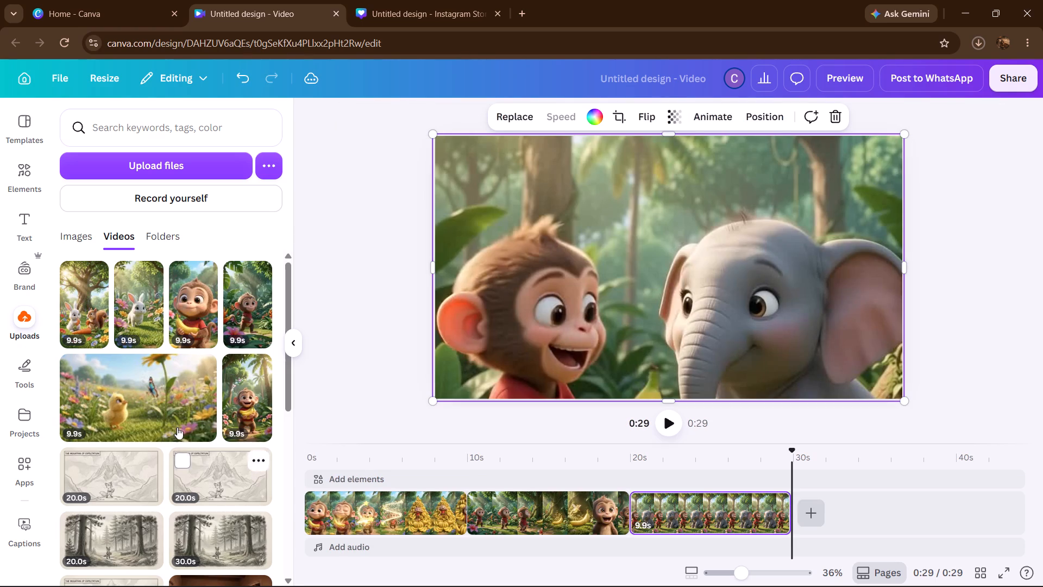
# Add the uploaded Giggle Galaxy logo image and place it on its own 5.0 s page after the three clips.
pyautogui.click(68, 242)
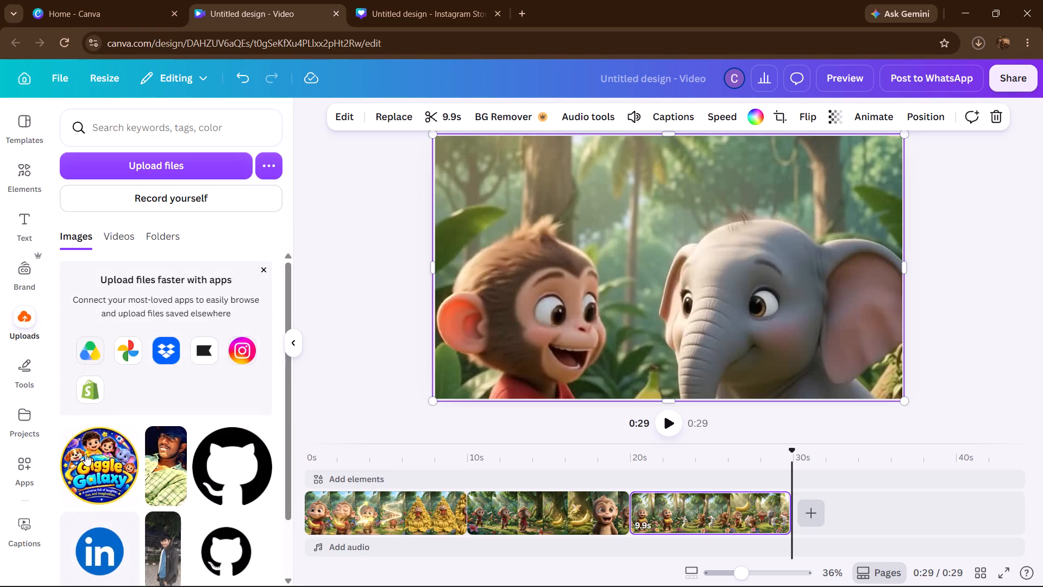
pyautogui.moveTo(87, 459); pyautogui.dragTo(317, 469)
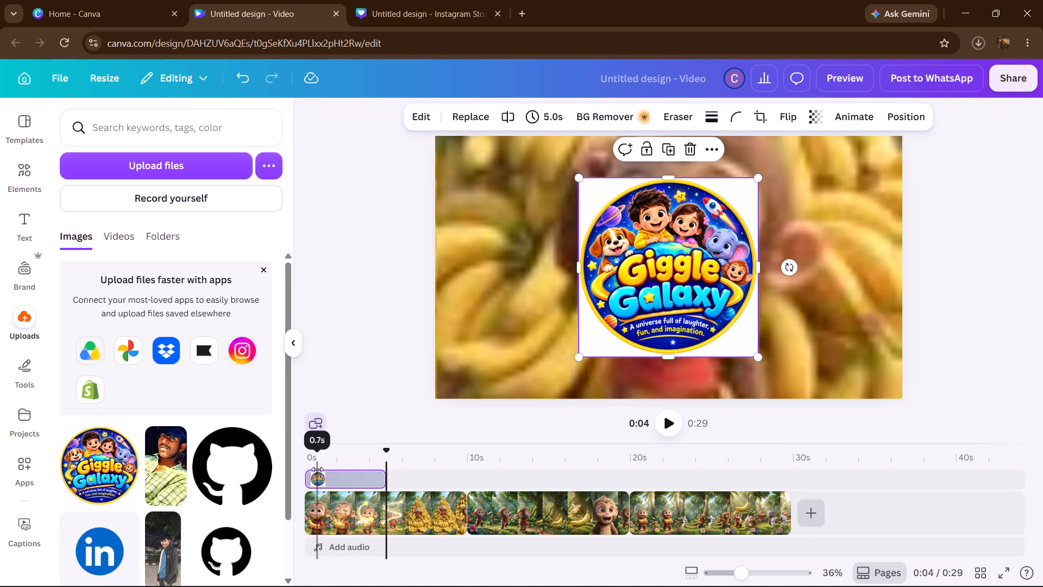
pyautogui.click(293, 341)
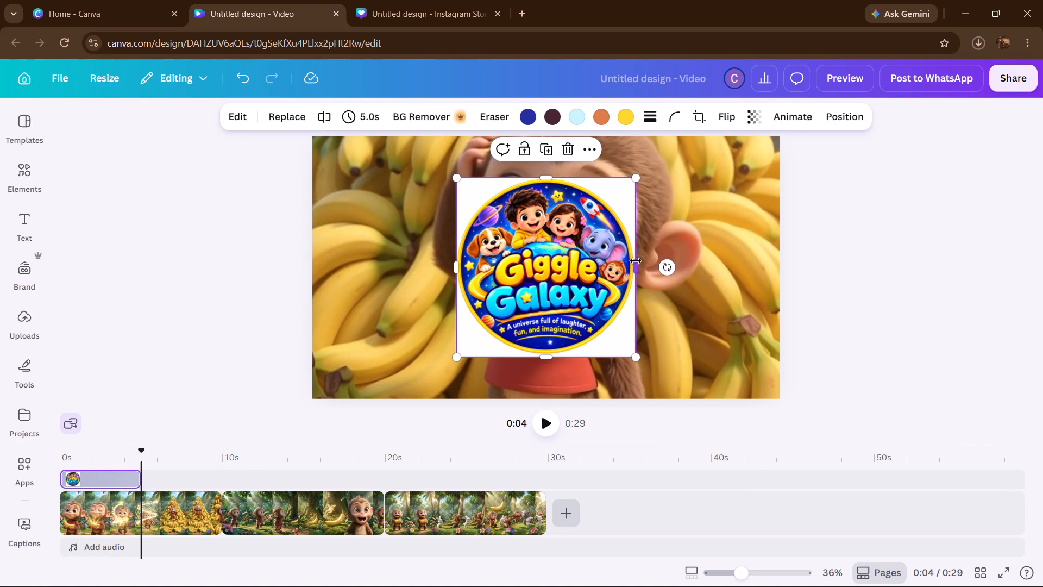
pyautogui.moveTo(636, 261); pyautogui.dragTo(639, 241)
pyautogui.moveTo(558, 268); pyautogui.dragTo(727, 513)
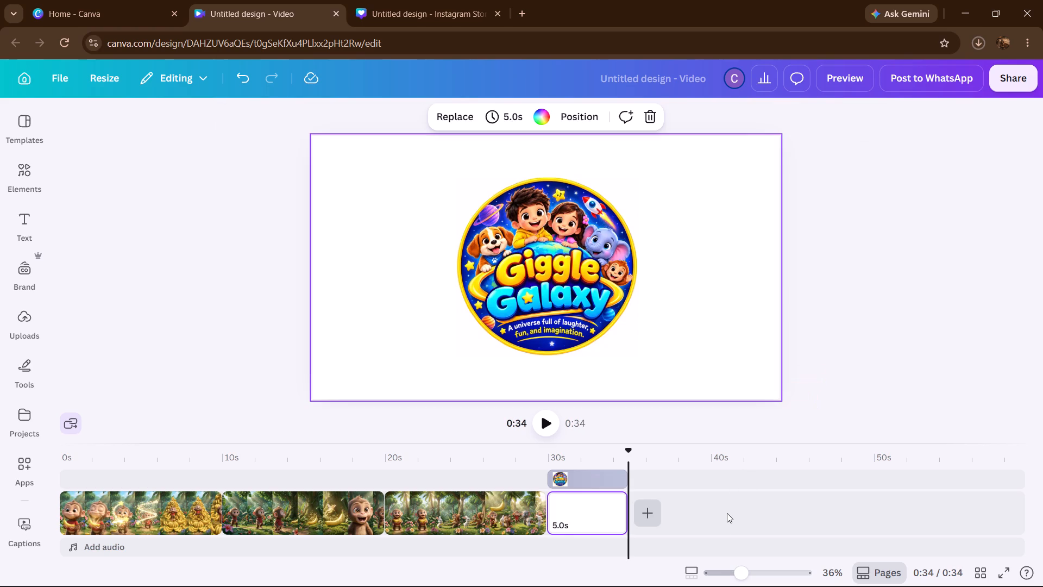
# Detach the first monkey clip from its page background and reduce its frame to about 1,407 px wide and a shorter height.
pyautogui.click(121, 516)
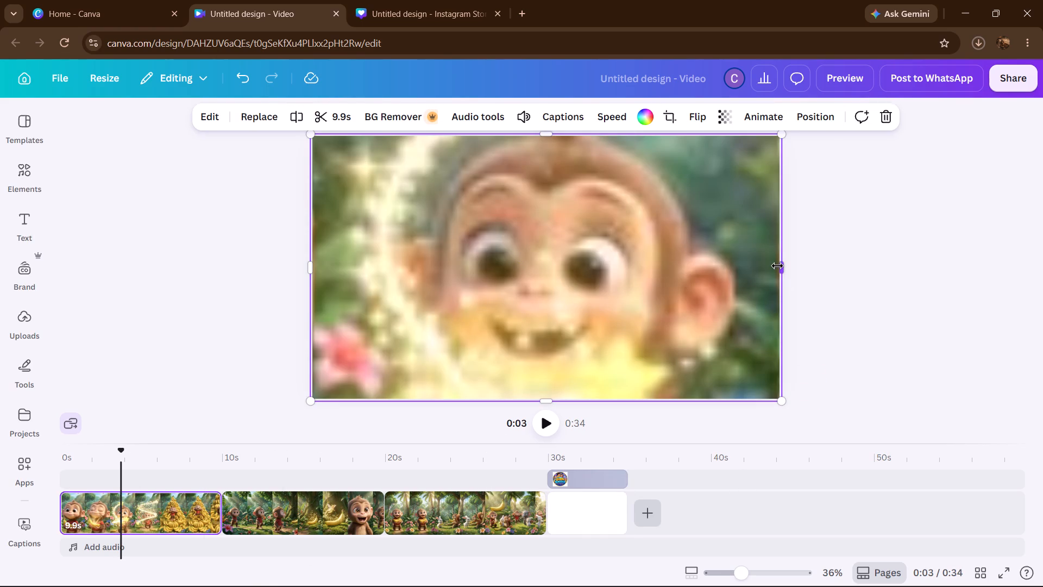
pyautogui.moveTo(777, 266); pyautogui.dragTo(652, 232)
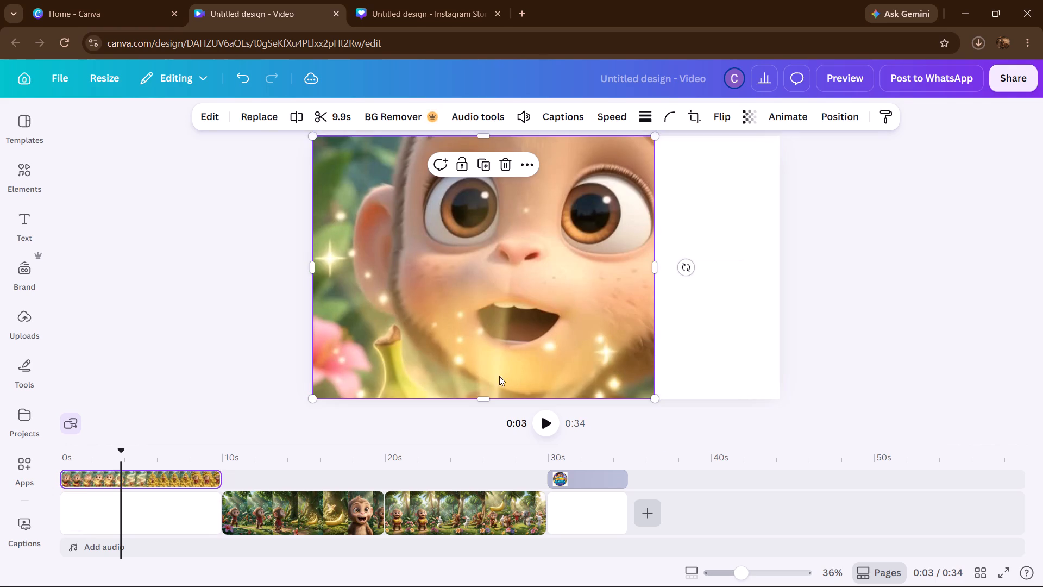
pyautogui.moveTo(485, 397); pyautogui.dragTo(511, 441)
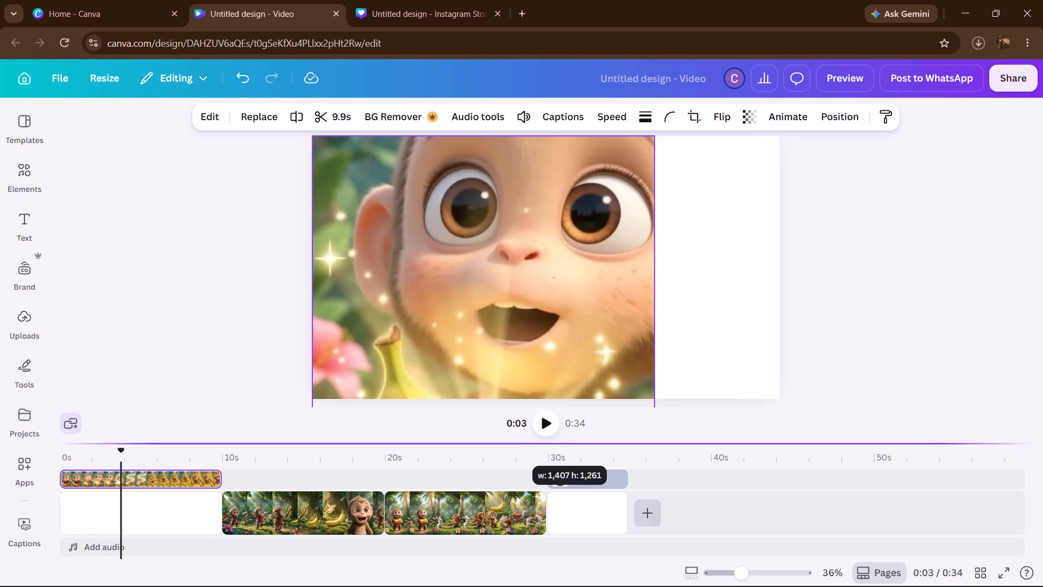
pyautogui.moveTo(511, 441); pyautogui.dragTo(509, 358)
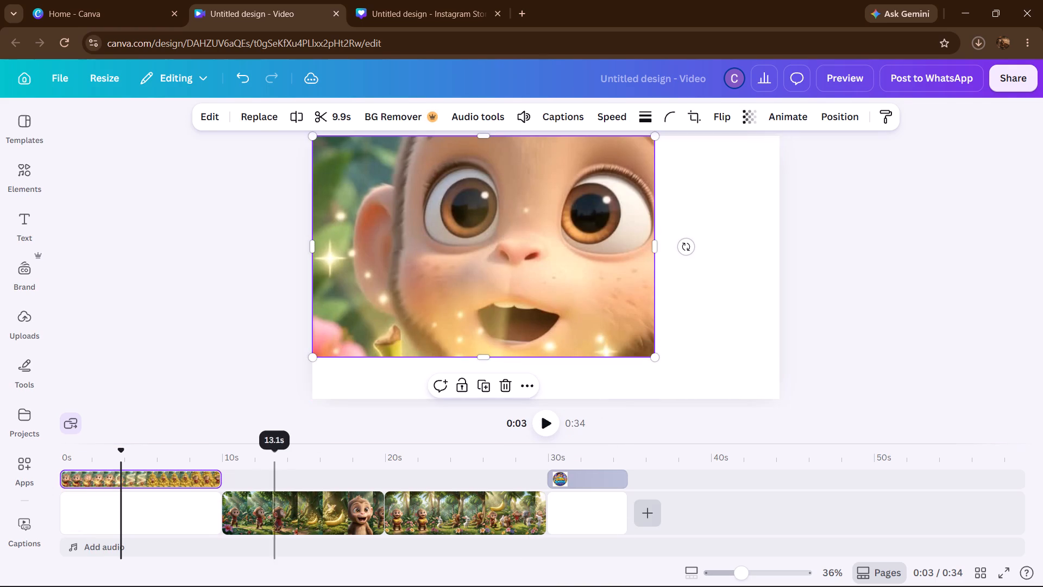
# Put the first monkey clip back on the main track as a full page and move all three clips ahead of the blank page.
pyautogui.moveTo(186, 484); pyautogui.dragTo(174, 517)
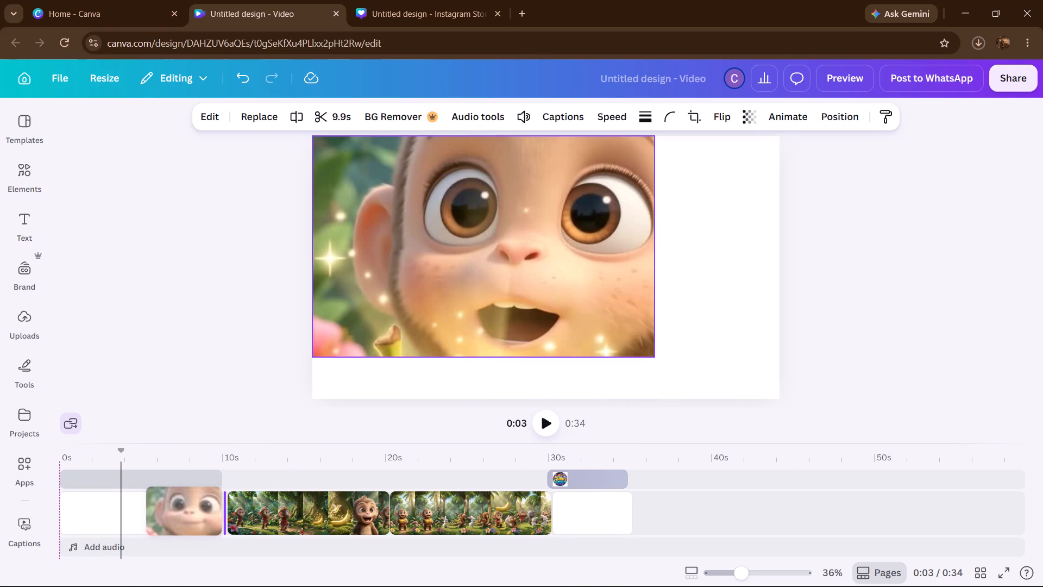
pyautogui.moveTo(174, 517); pyautogui.dragTo(168, 516)
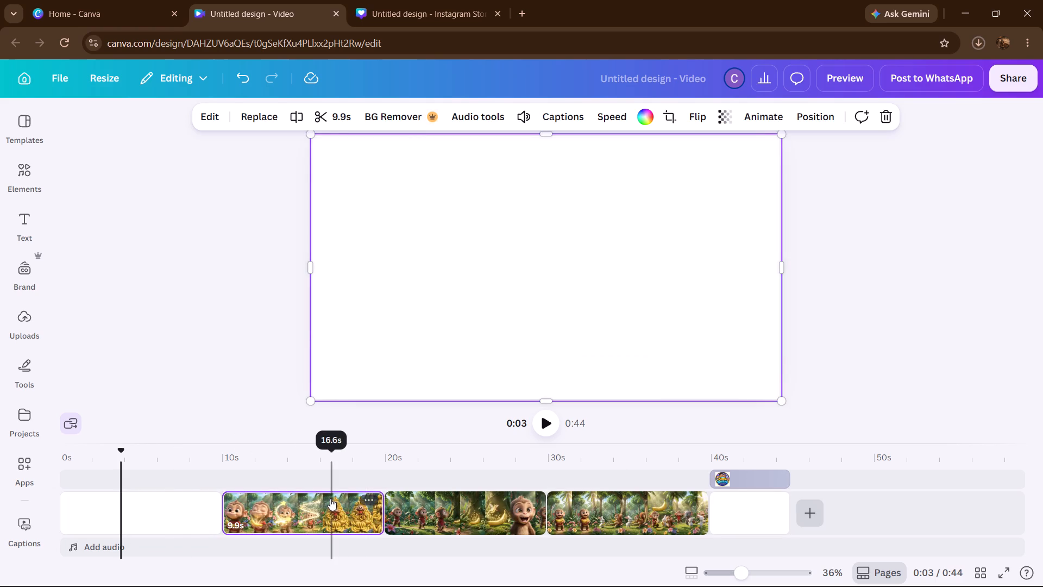
pyautogui.moveTo(329, 500); pyautogui.dragTo(87, 521)
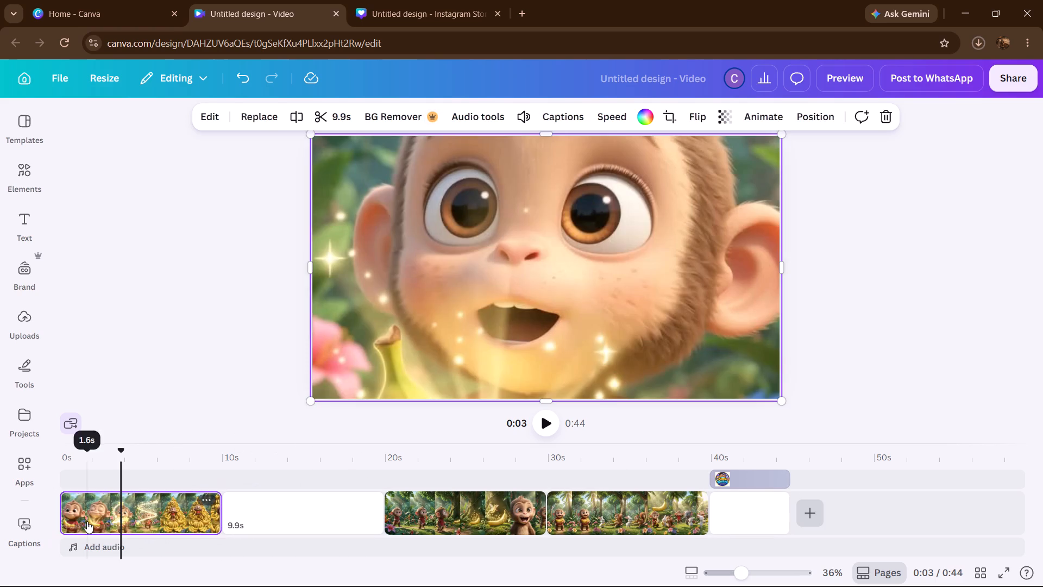
pyautogui.moveTo(412, 513); pyautogui.dragTo(266, 521)
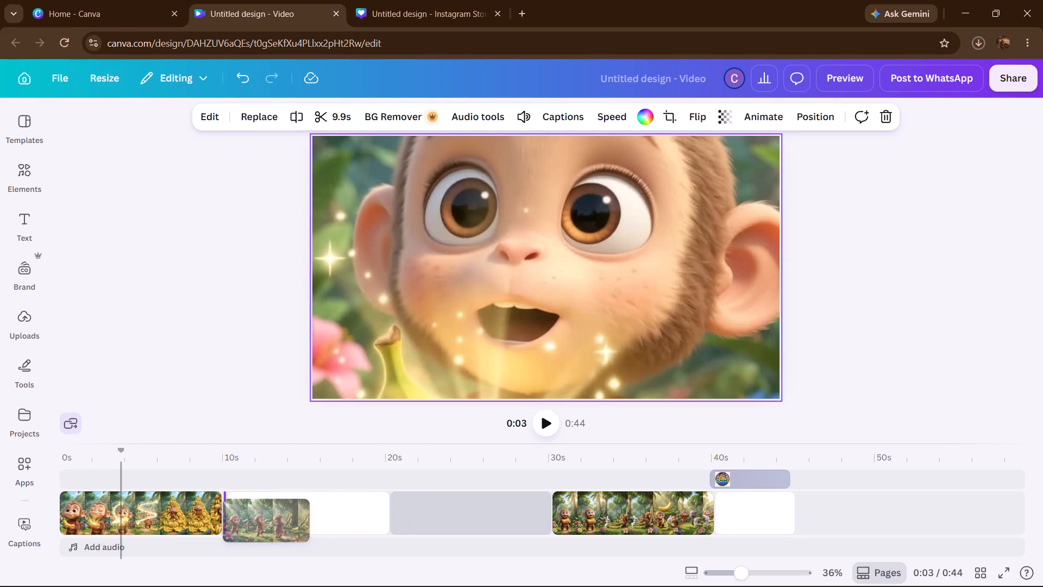
pyautogui.moveTo(565, 513); pyautogui.dragTo(469, 520)
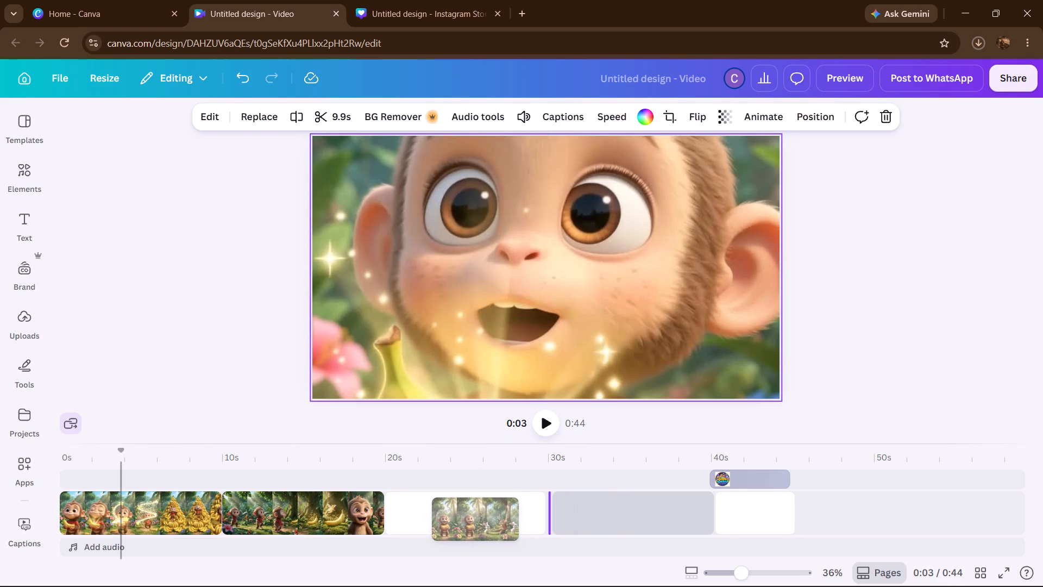
pyautogui.moveTo(469, 520); pyautogui.dragTo(438, 519)
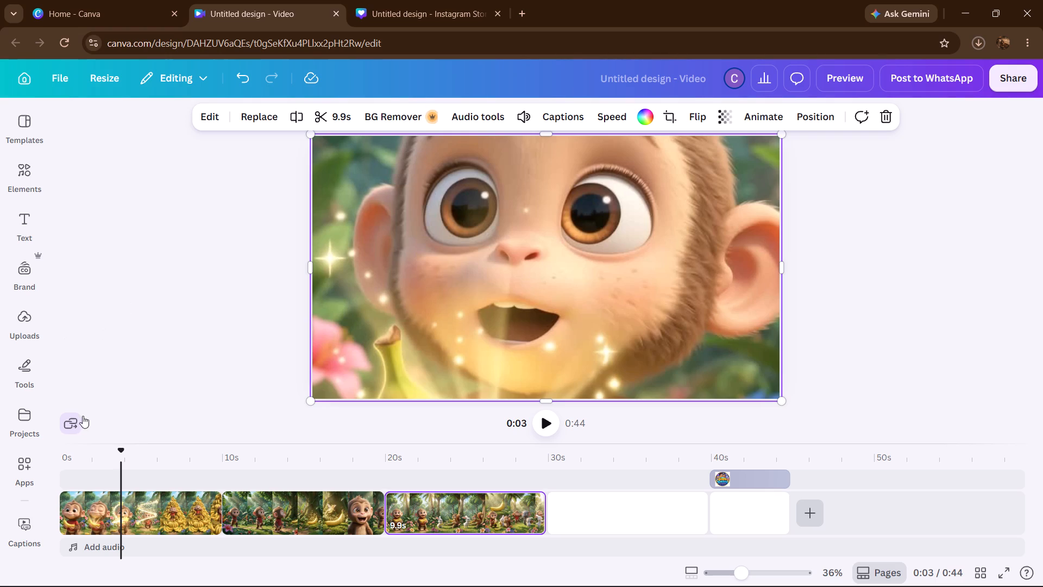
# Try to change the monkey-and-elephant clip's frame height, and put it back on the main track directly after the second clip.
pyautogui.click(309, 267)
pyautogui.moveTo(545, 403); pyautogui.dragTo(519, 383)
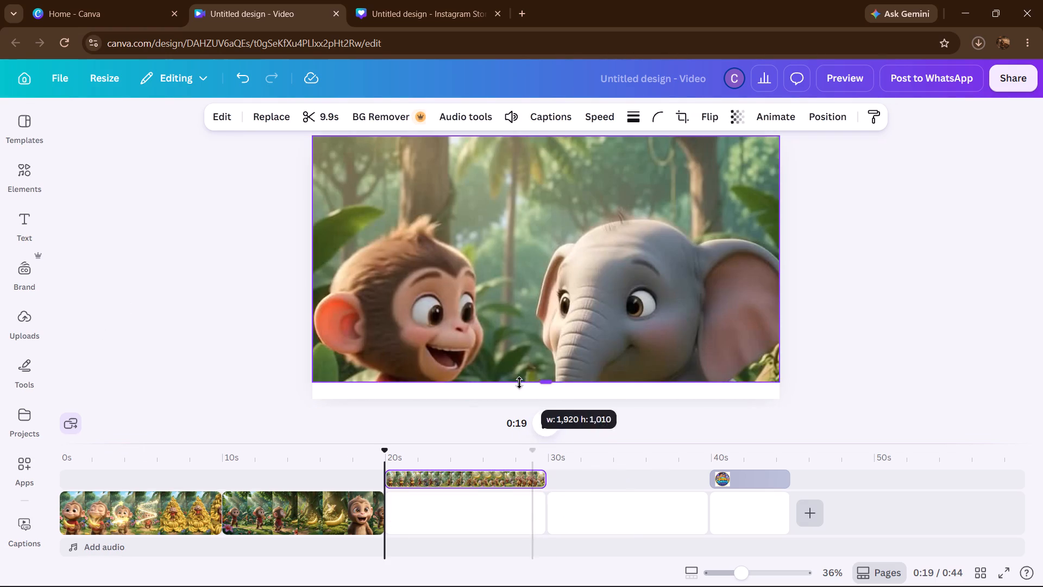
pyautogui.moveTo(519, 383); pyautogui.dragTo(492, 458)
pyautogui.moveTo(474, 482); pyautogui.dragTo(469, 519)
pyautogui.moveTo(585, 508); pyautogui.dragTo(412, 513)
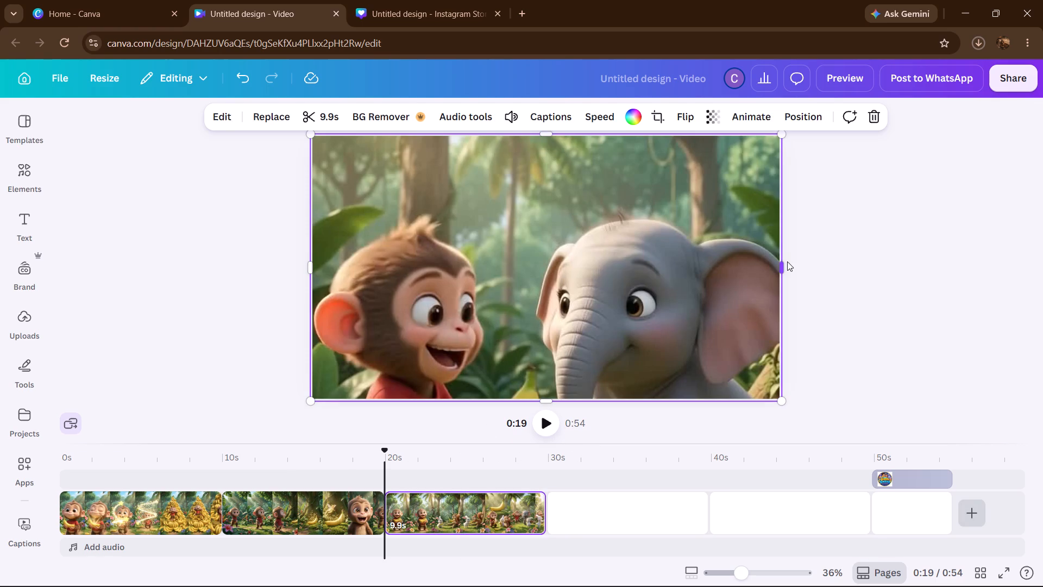
# Narrow the monkey-and-elephant clip's frame from its outer side to about three quarters of the page width, keeping the full height.
pyautogui.moveTo(785, 265); pyautogui.dragTo(655, 259)
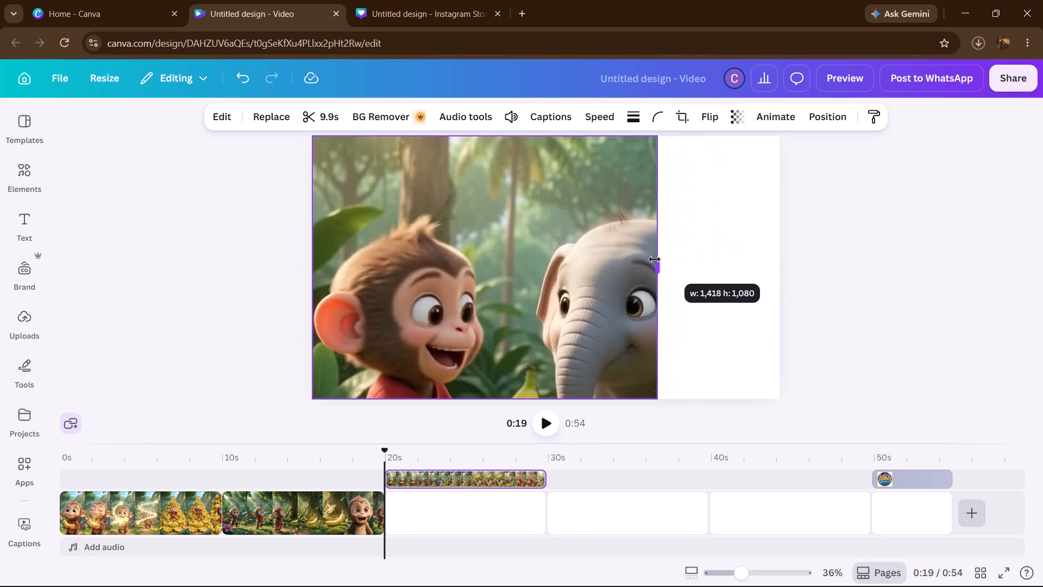
pyautogui.moveTo(655, 259); pyautogui.dragTo(760, 358)
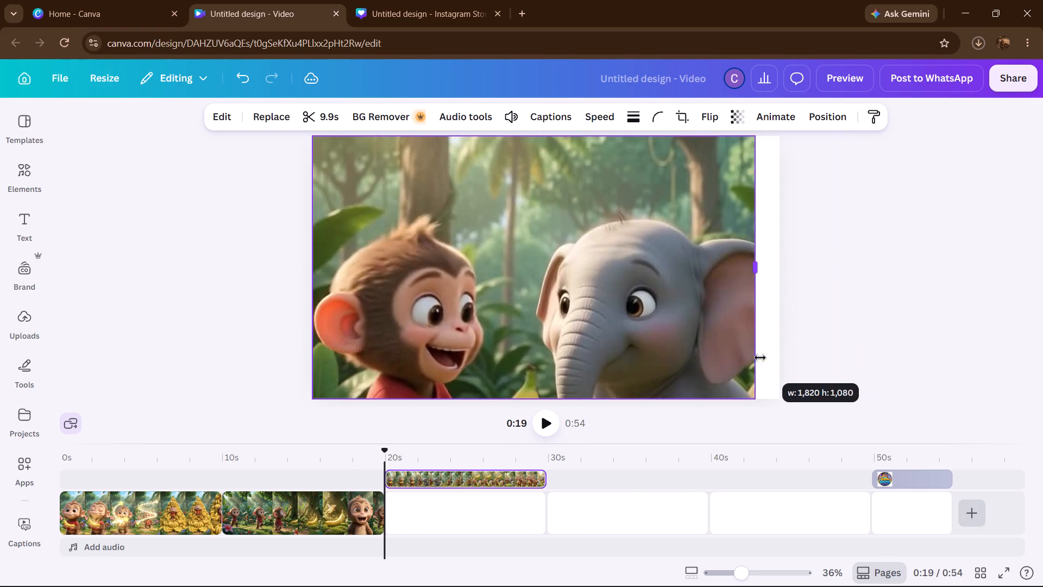
pyautogui.moveTo(760, 358); pyautogui.dragTo(670, 377)
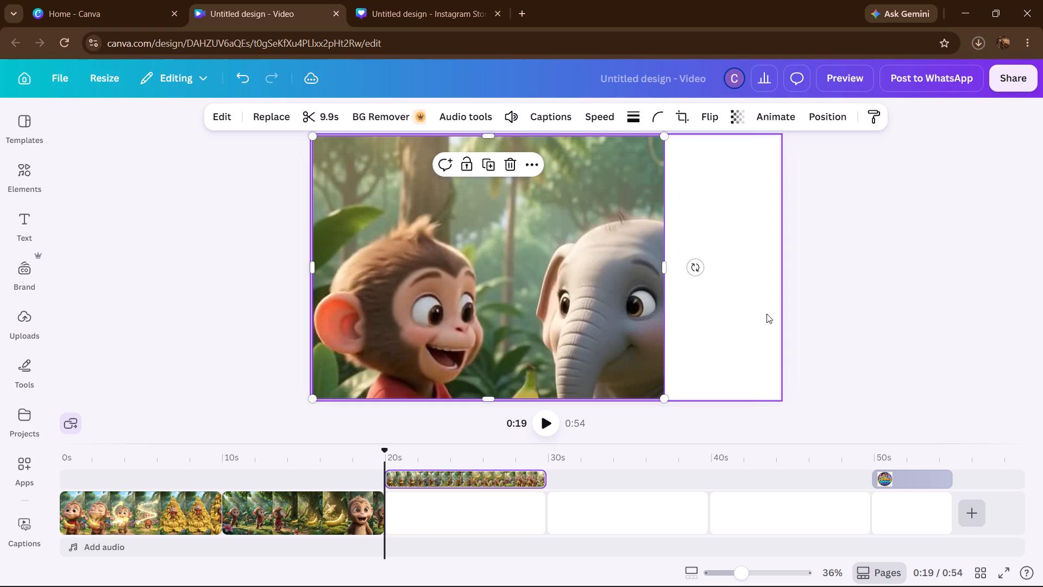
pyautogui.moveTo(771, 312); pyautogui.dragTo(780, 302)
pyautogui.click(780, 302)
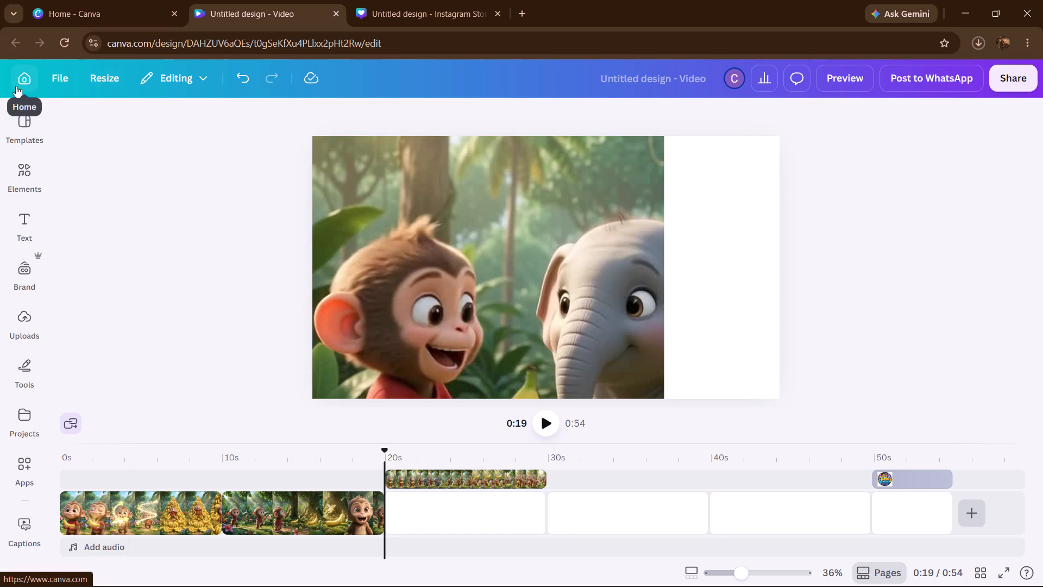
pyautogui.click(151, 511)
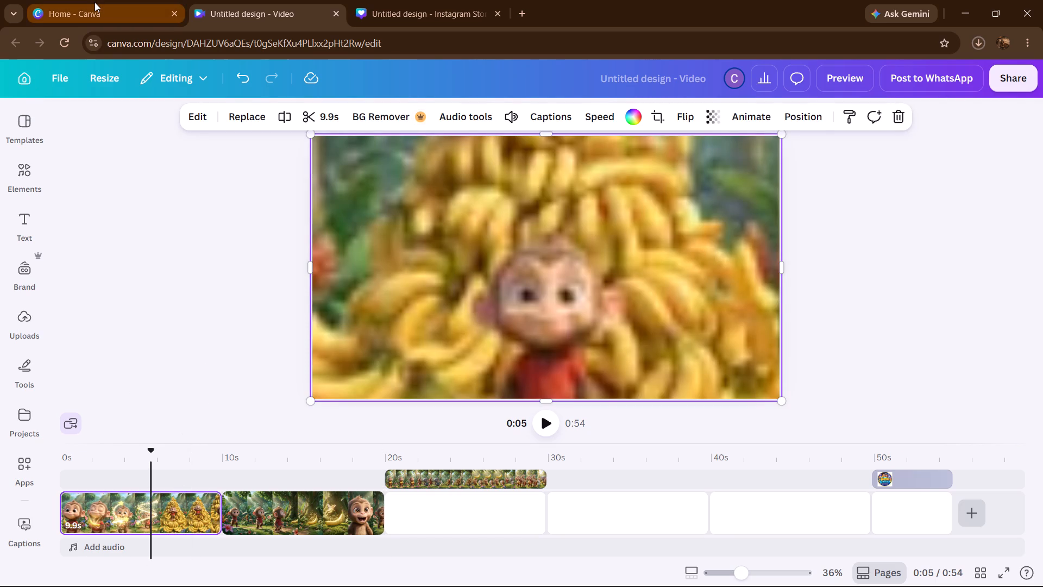
# Return to the Canva home page.
pyautogui.click(95, 2)
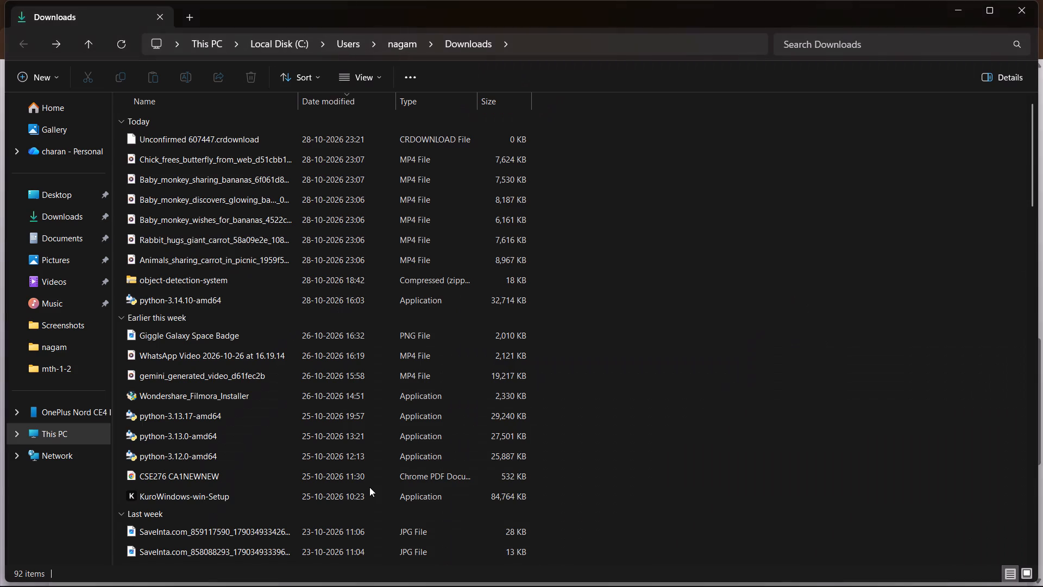
# Open the Baby_monkey_discovers_glowing_ba… video from Downloads in Media Player, play it to check its frame format, and pause it.
pyautogui.doubleClick(230, 207)
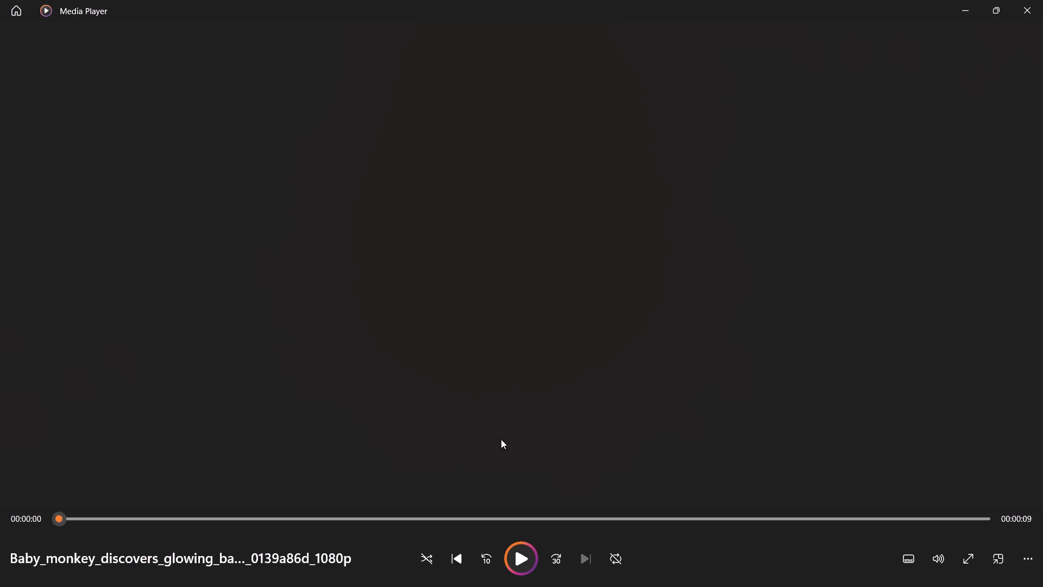
pyautogui.click(310, 557)
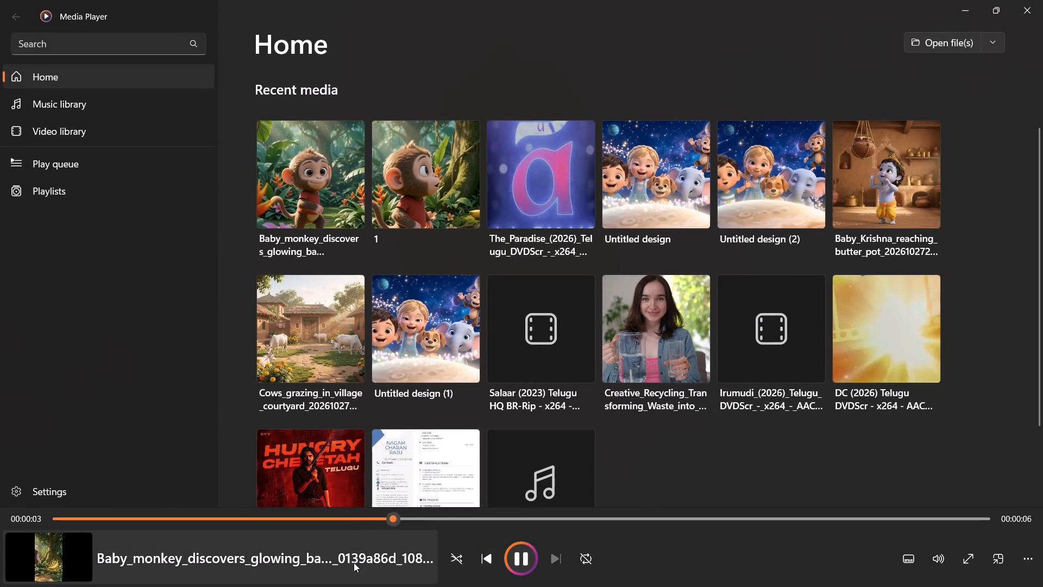
pyautogui.click(354, 563)
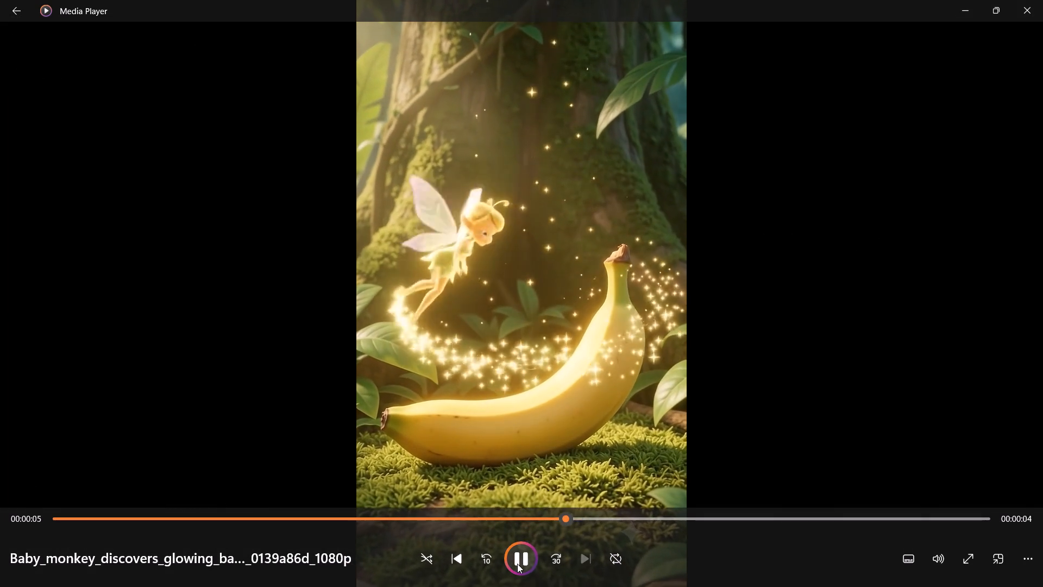
pyautogui.click(517, 564)
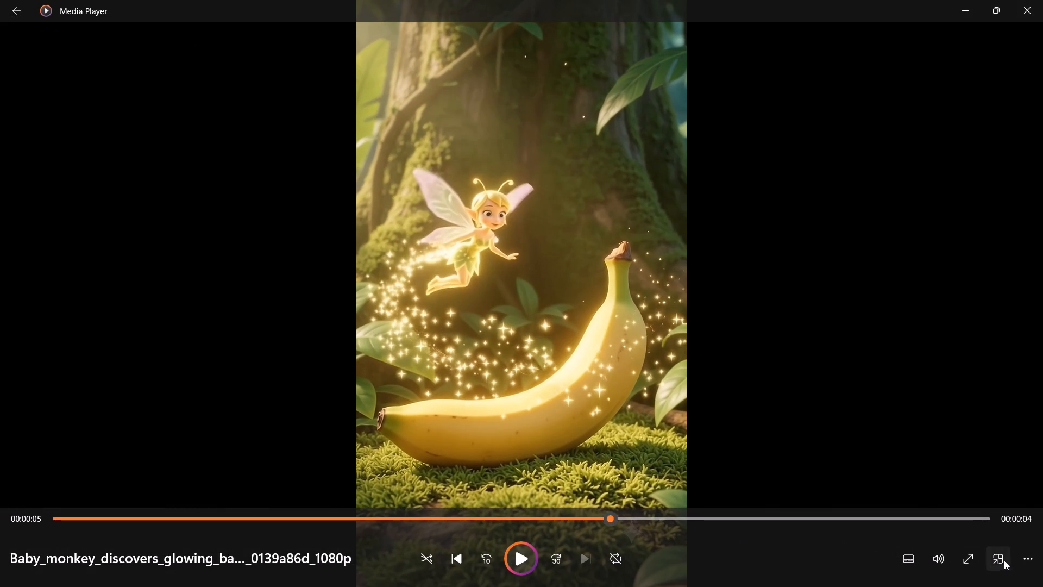
pyautogui.click(1022, 558)
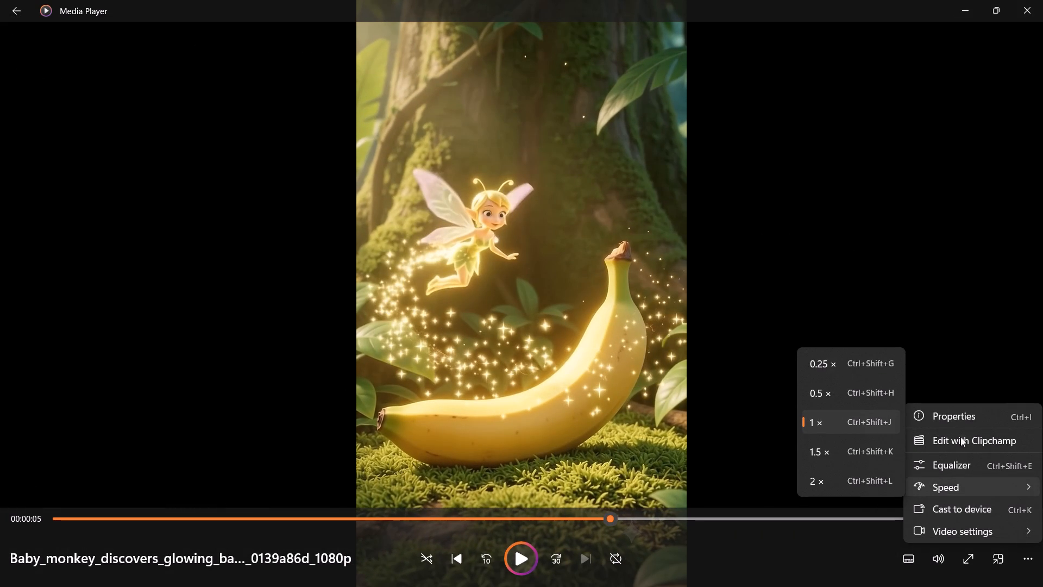
pyautogui.click(929, 298)
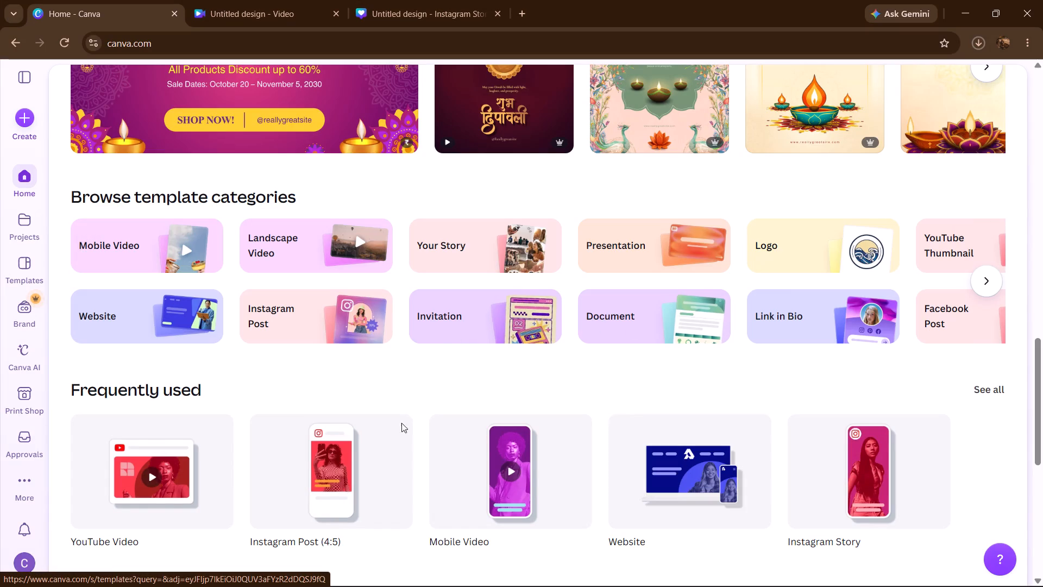
# Search Canva from the home page for the suggested term 16:9.
pyautogui.scroll(7, 397, 434)
pyautogui.scroll(9, 379, 324)
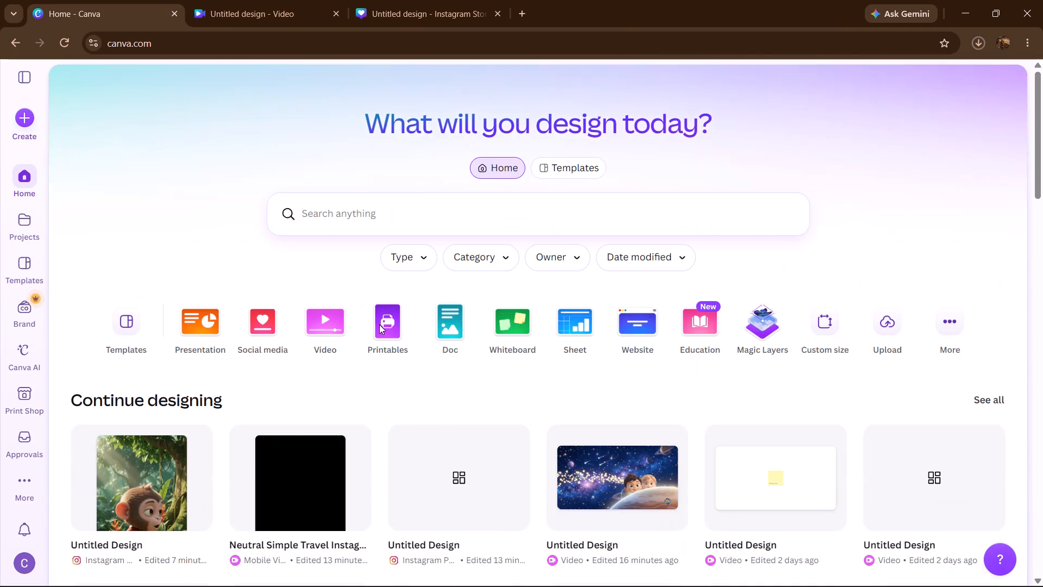
pyautogui.click(455, 215)
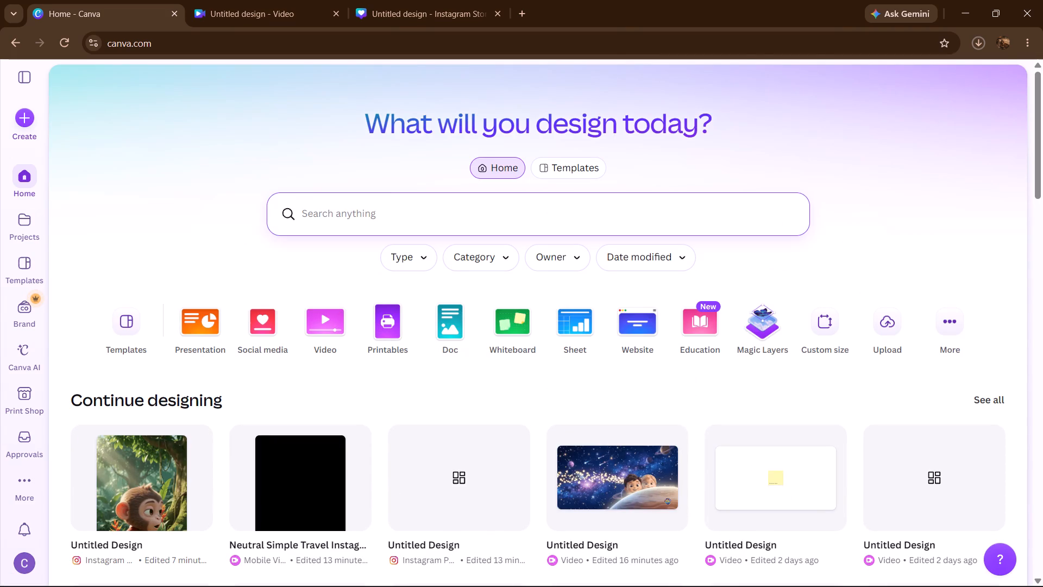
pyautogui.press('1')
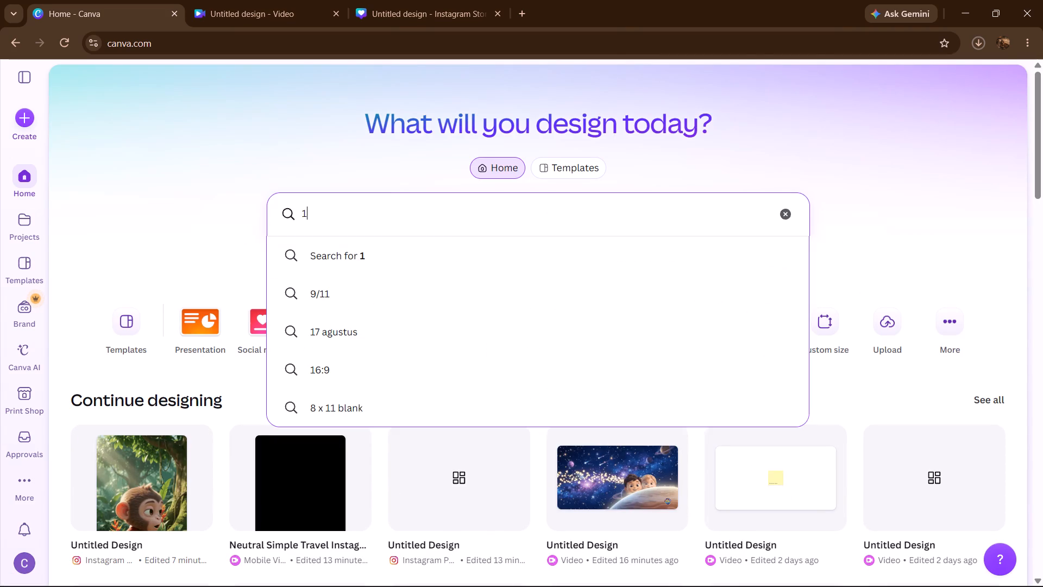
pyautogui.press('BackSpace')
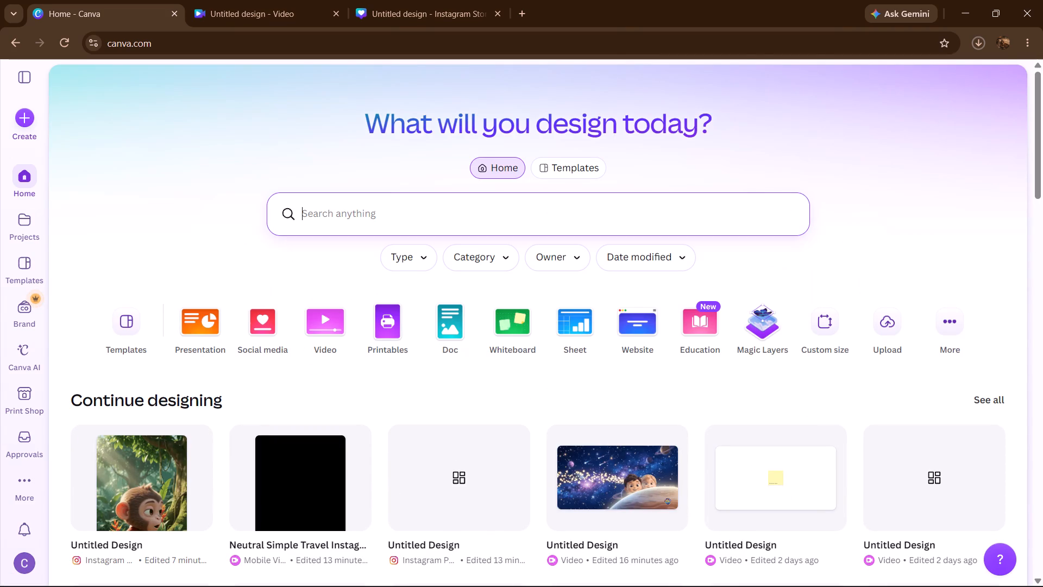
pyautogui.press('1')
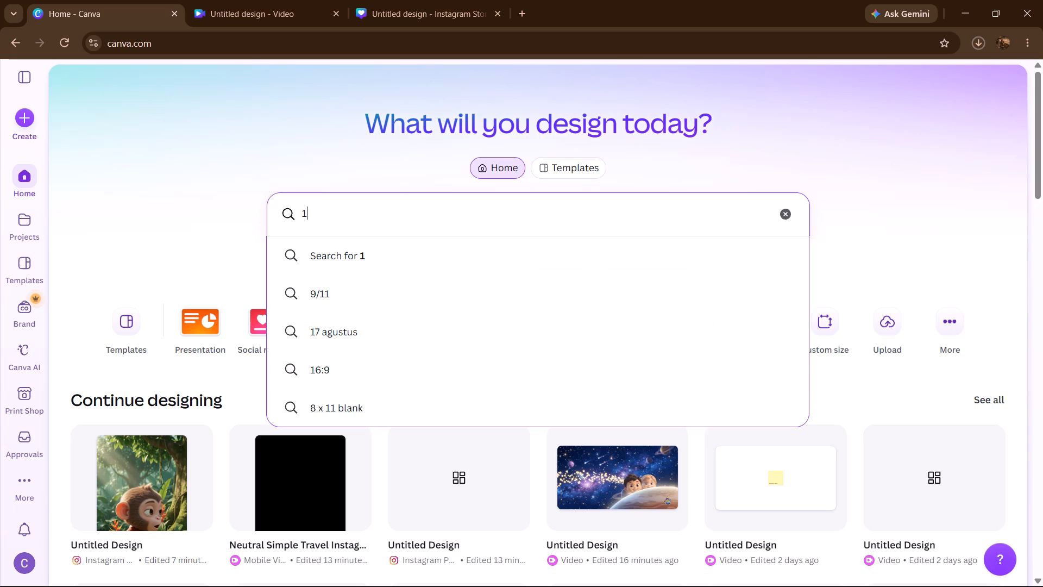
pyautogui.click(337, 373)
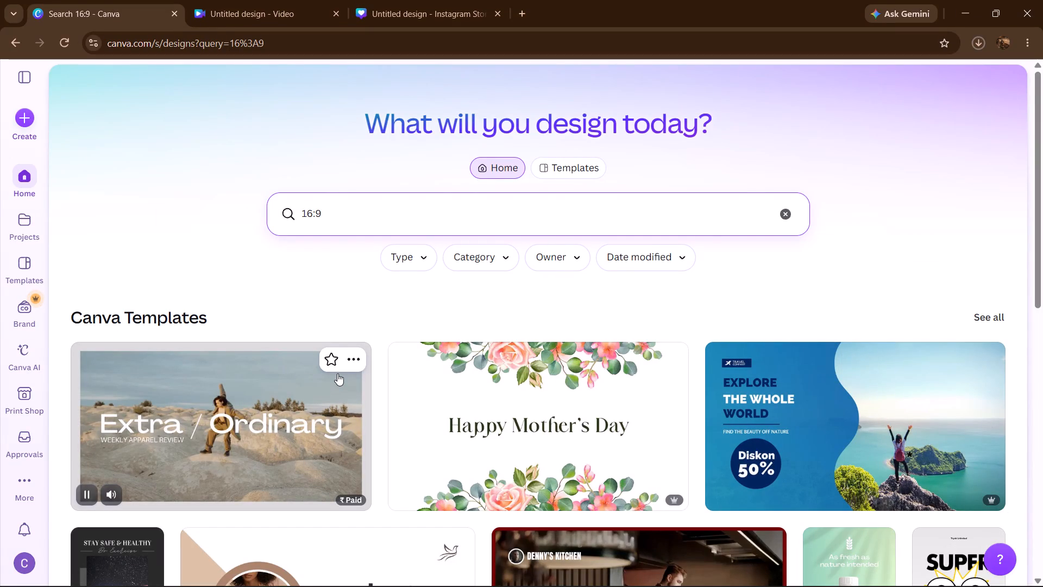
# Start a new design from the Black and White Exercise Fitness 9:16 Video template, 1080 × 1920 px.
pyautogui.scroll(-1, 337, 373)
pyautogui.hscroll(-1, 337, 373)
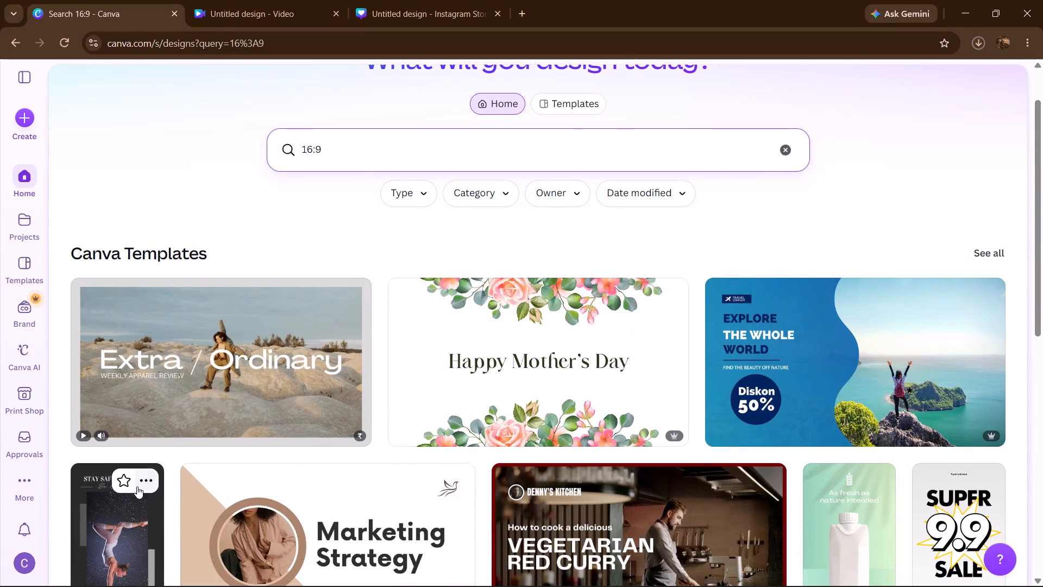
pyautogui.click(137, 486)
pyautogui.click(125, 504)
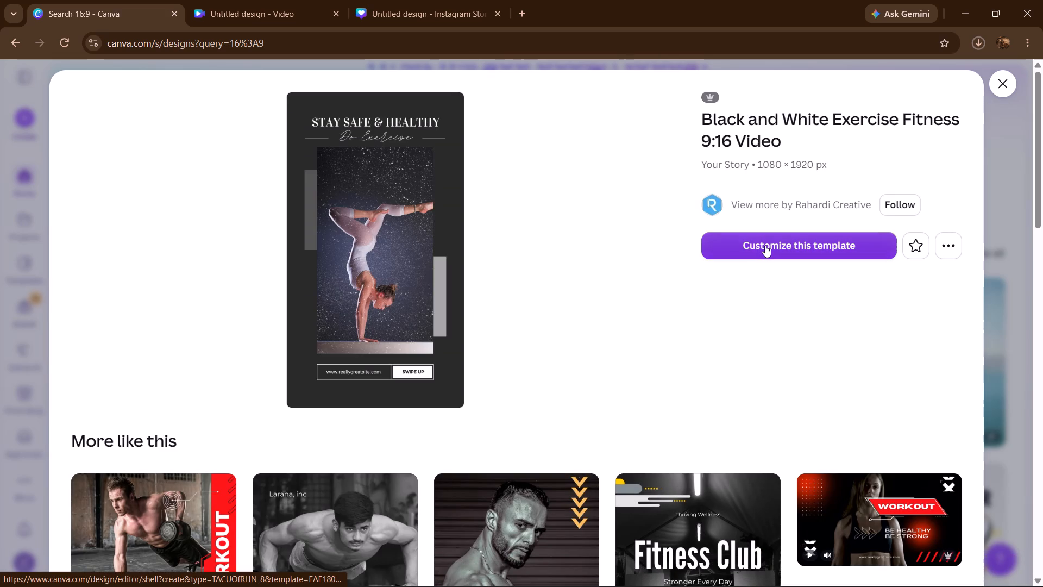
pyautogui.click(765, 245)
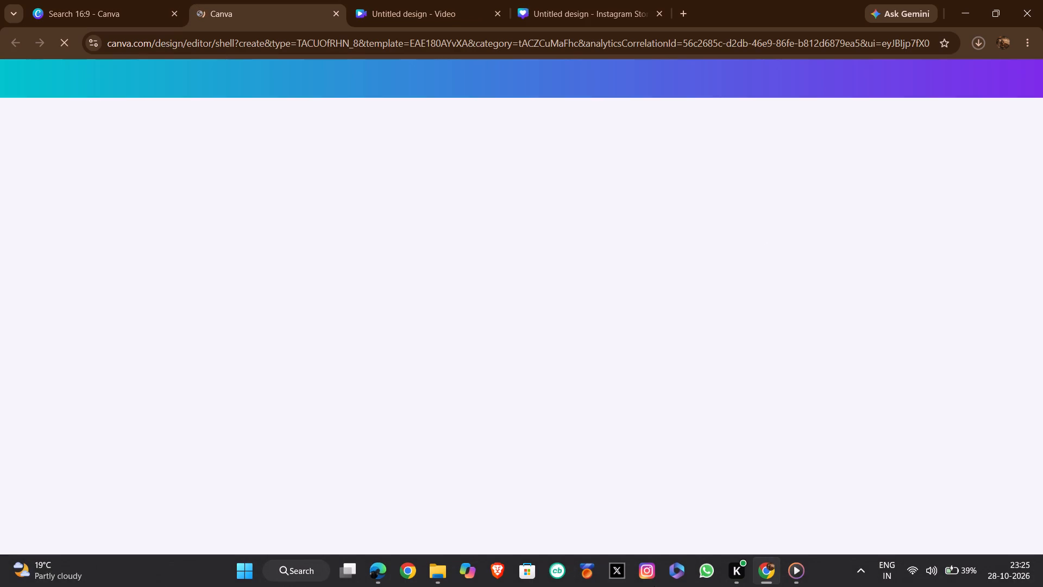
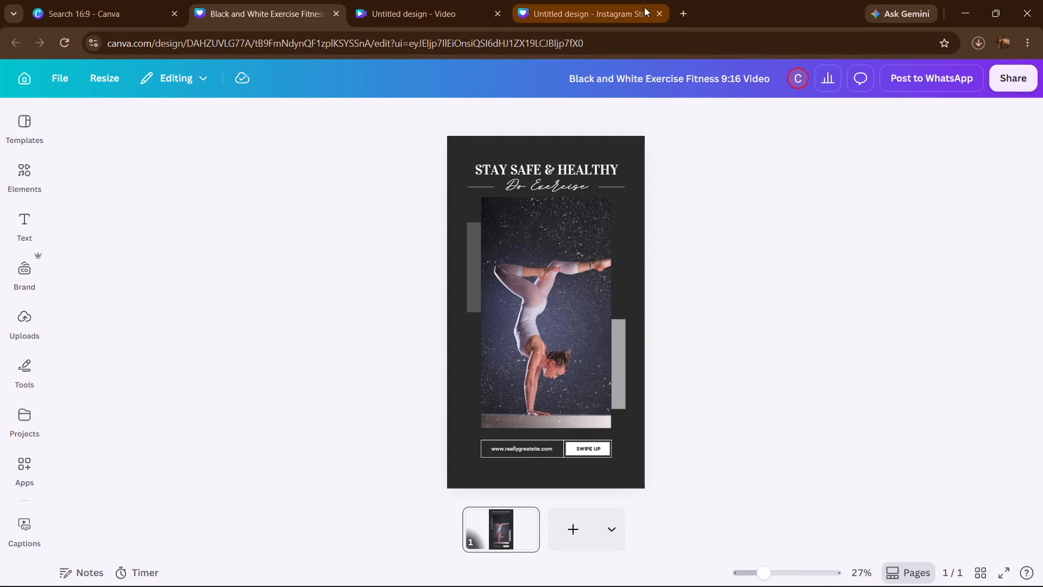
# Close the two untitled design tabs, the Instagram Story and the Video, keeping the 9:16 template design open.
pyautogui.click(658, 14)
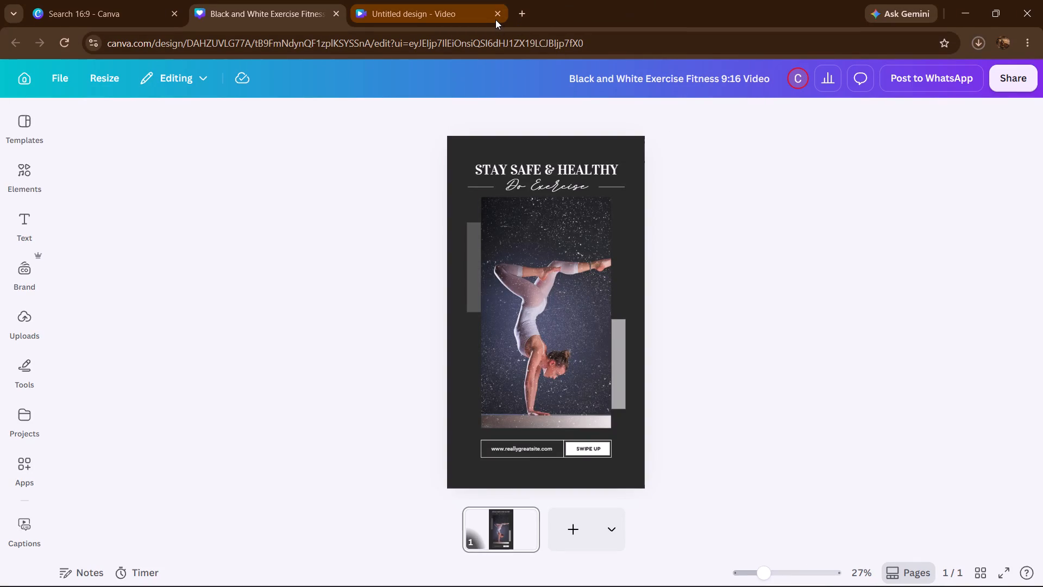
pyautogui.click(497, 16)
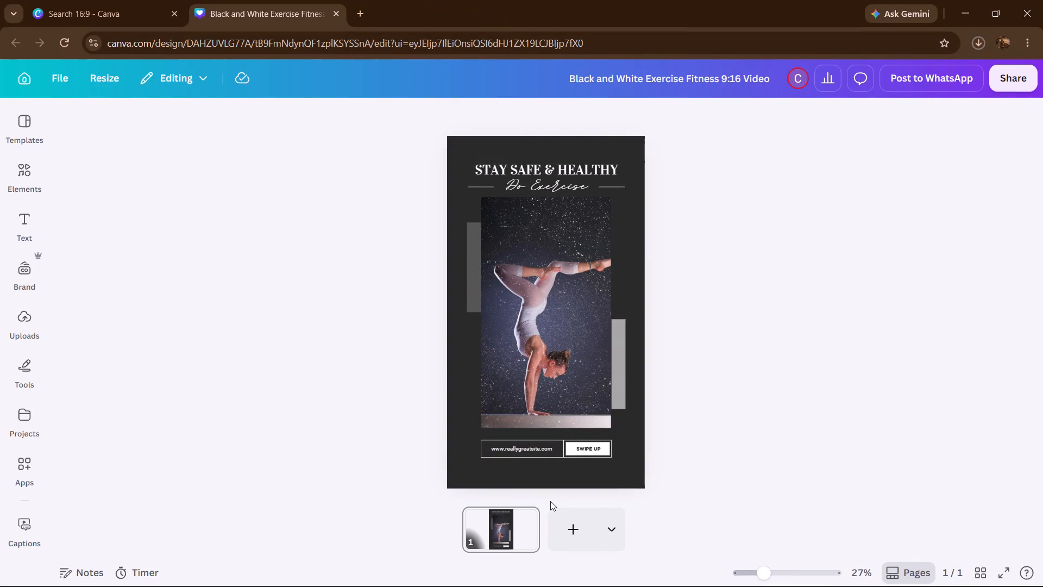
# Clear the exercise template content from page 1 so the vertical design is blank, with the uploaded files at hand.
pyautogui.click(42, 317)
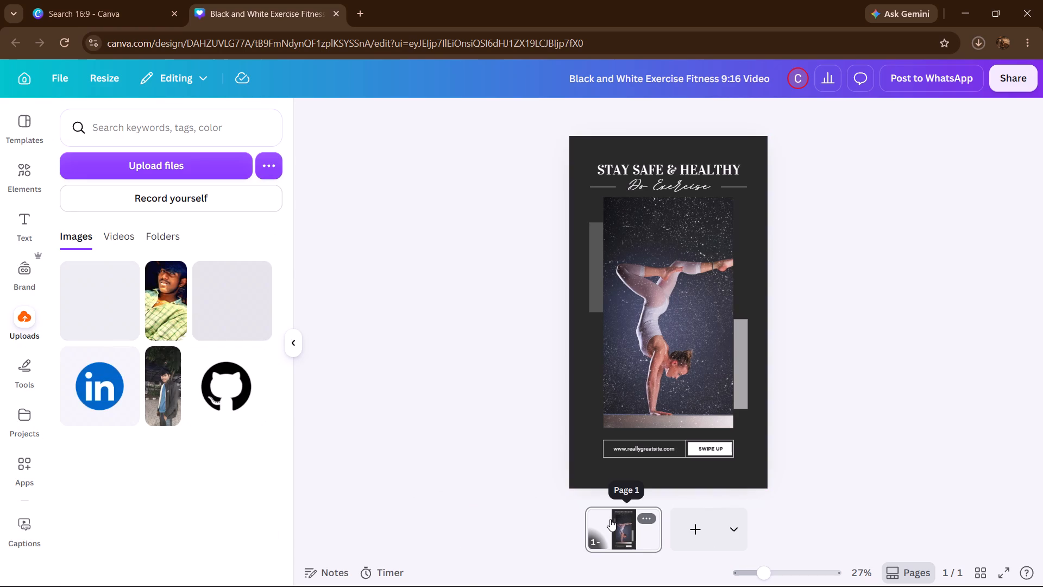
pyautogui.click(610, 519)
pyautogui.press('Delete')
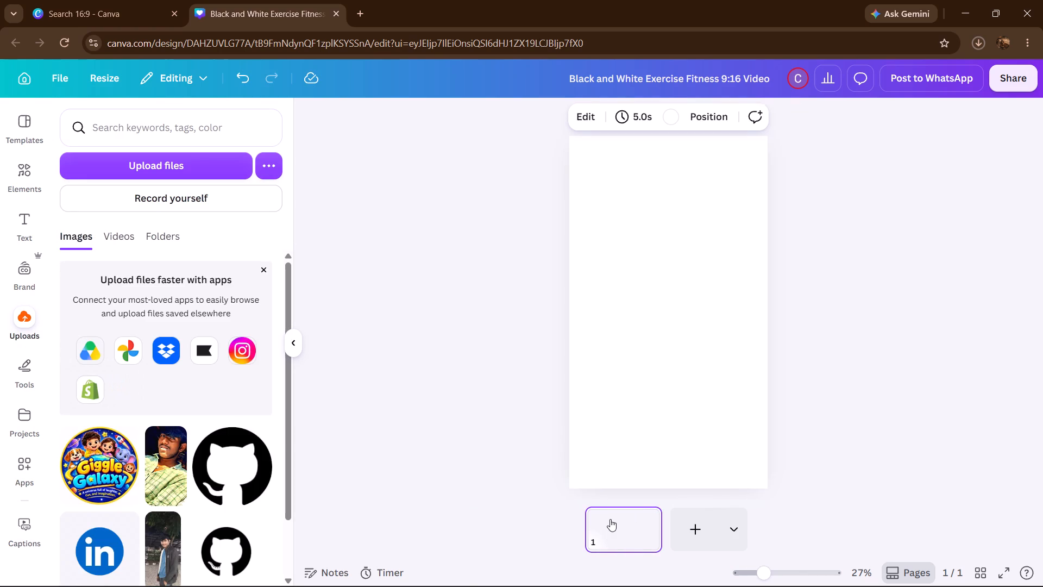
# Add the uploaded portrait monkey videos to page 1: the glowing-banana clip, the jungle-walk clip, and the glowing-banana clip again.
pyautogui.click(121, 246)
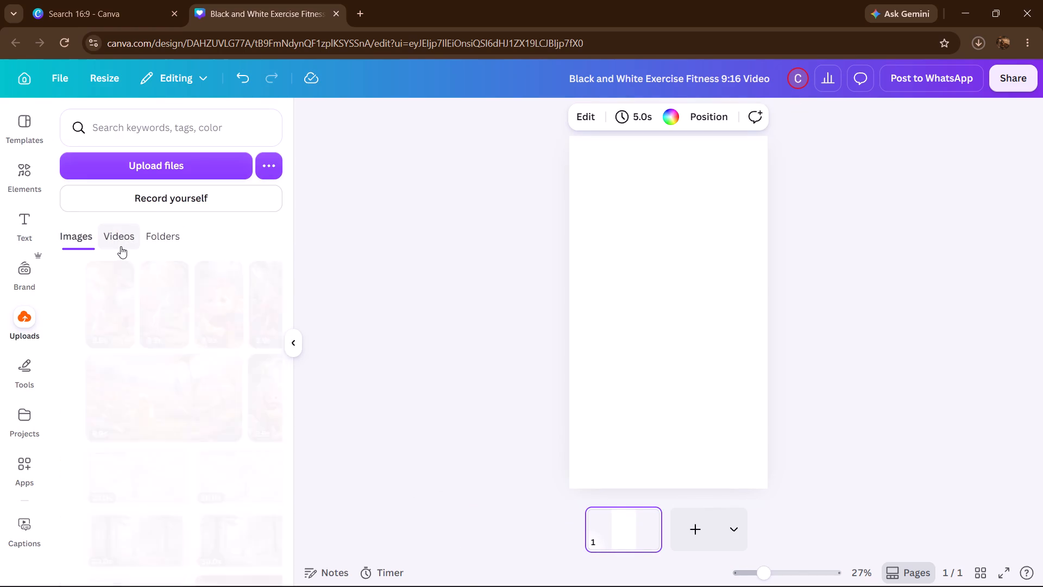
pyautogui.click(205, 309)
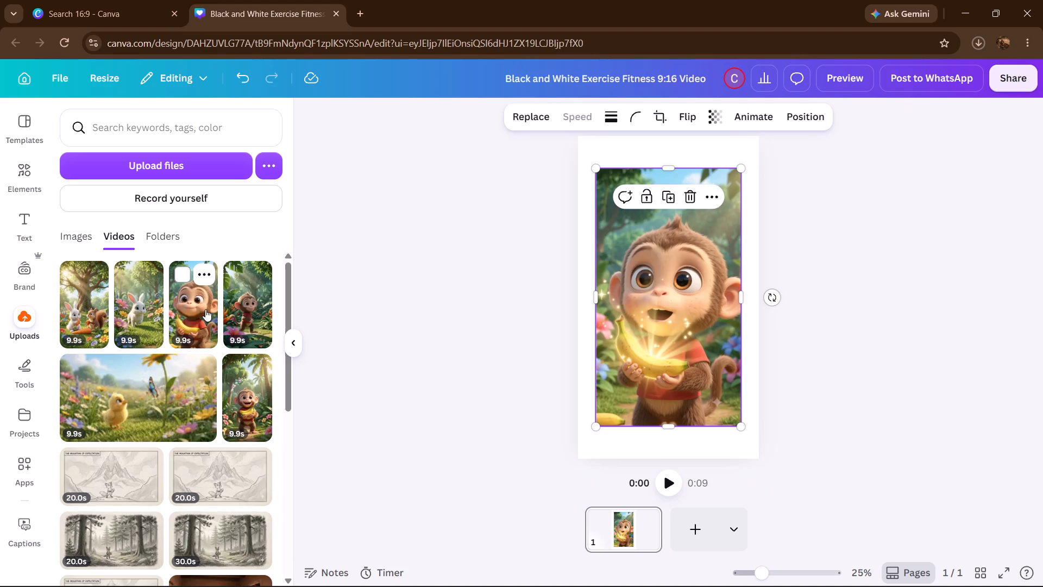
pyautogui.click(230, 309)
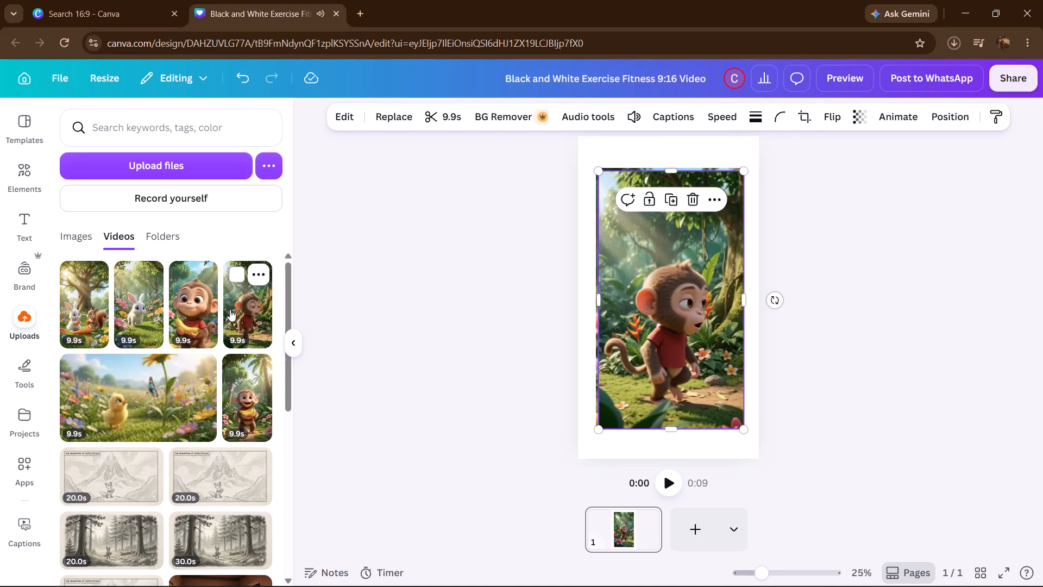
pyautogui.click(187, 316)
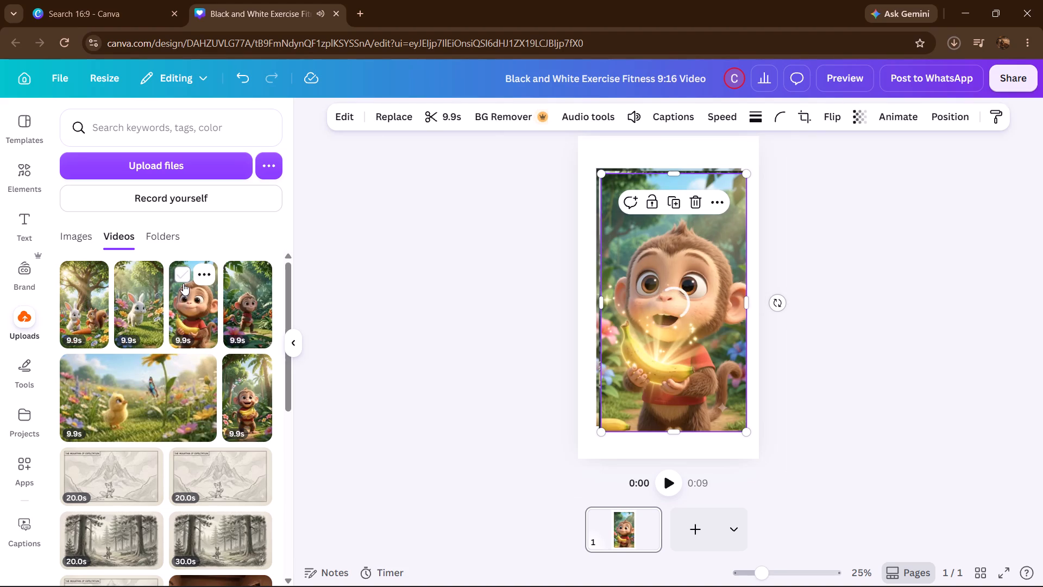
# Select the three portrait monkey clips together in the uploaded videos and try to add them to the design.
pyautogui.click(227, 276)
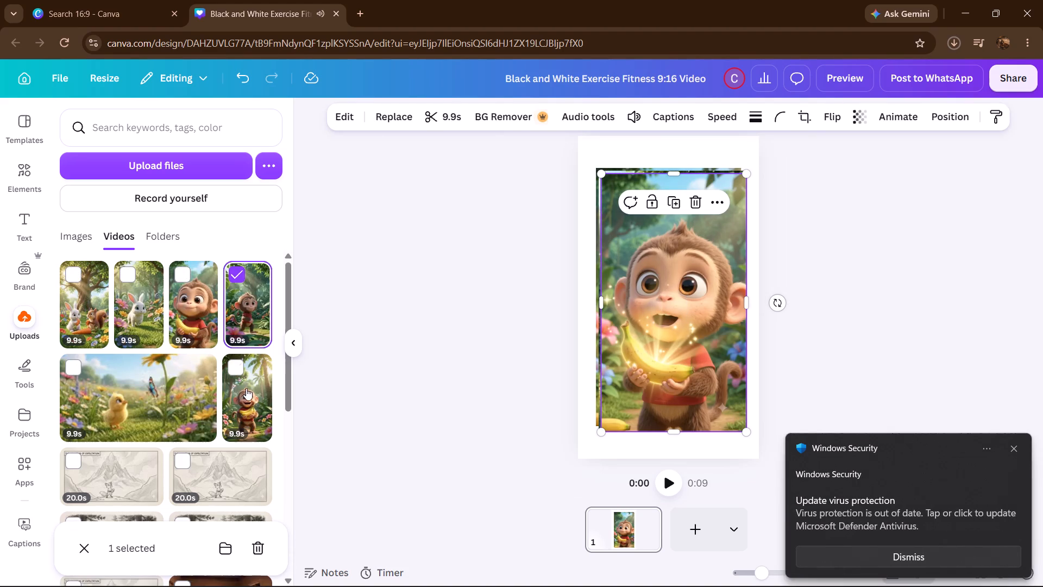
pyautogui.click(181, 268)
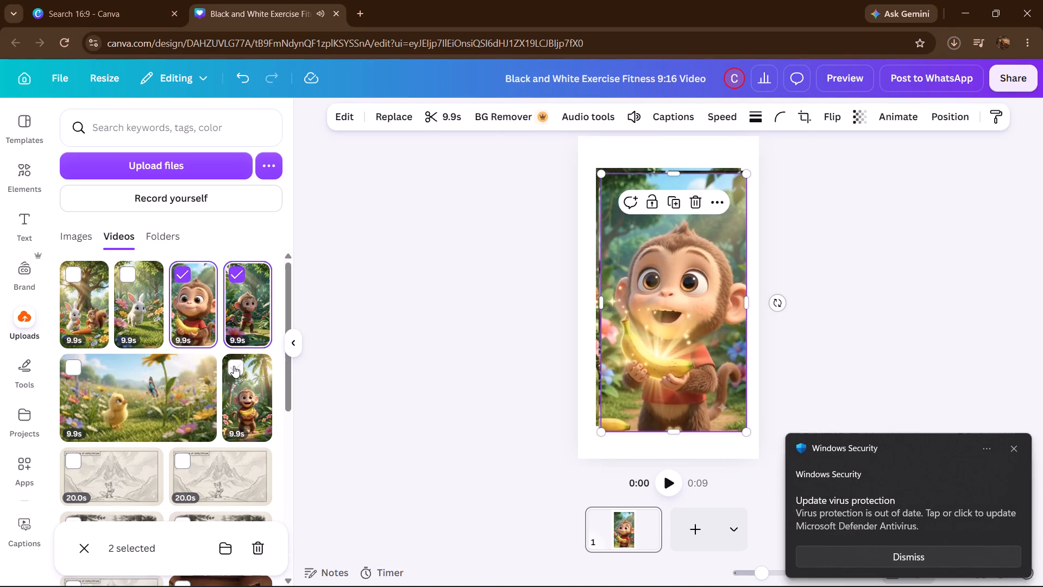
pyautogui.click(234, 366)
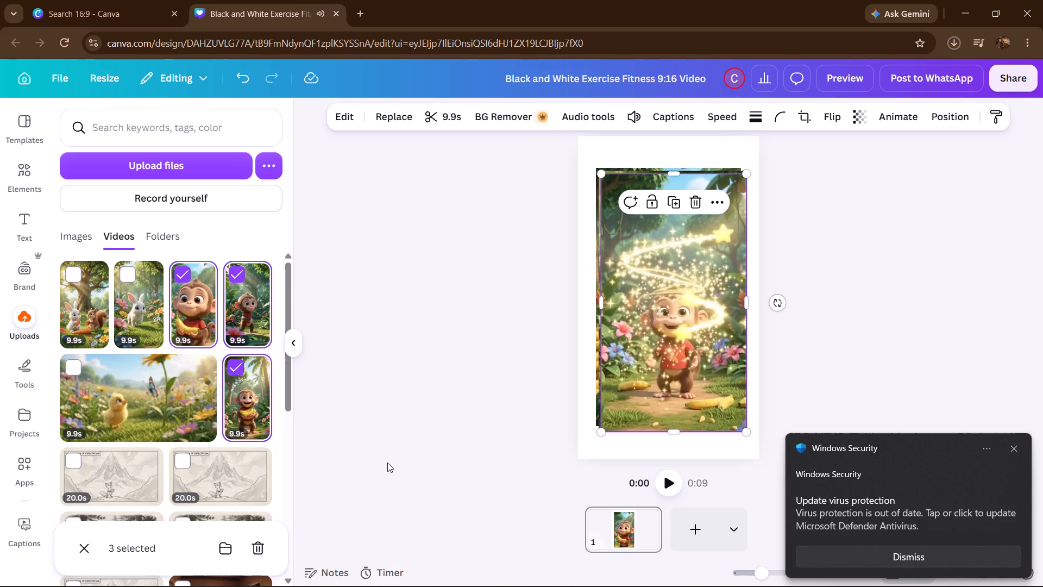
pyautogui.press('Return')
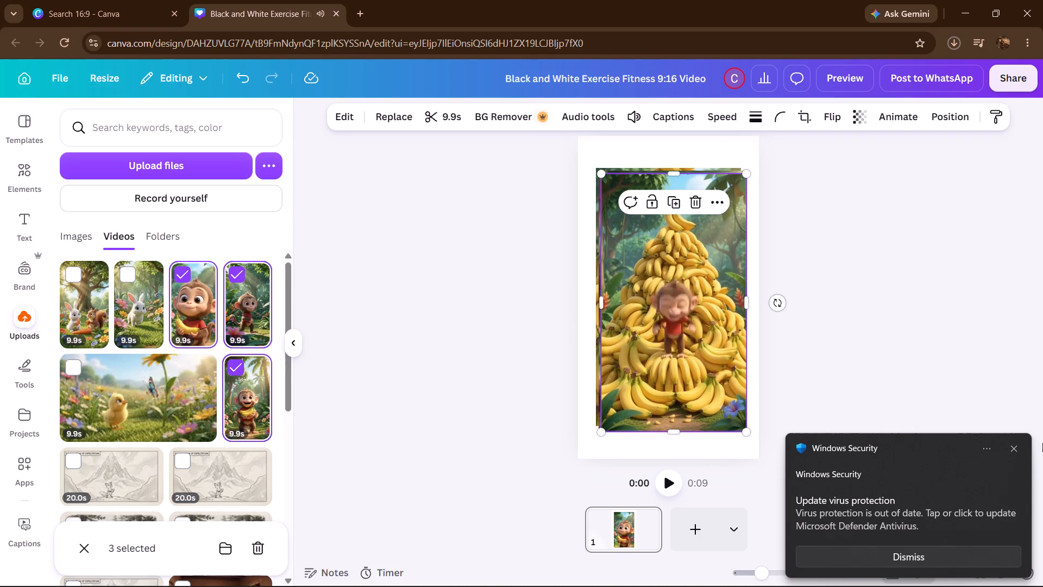
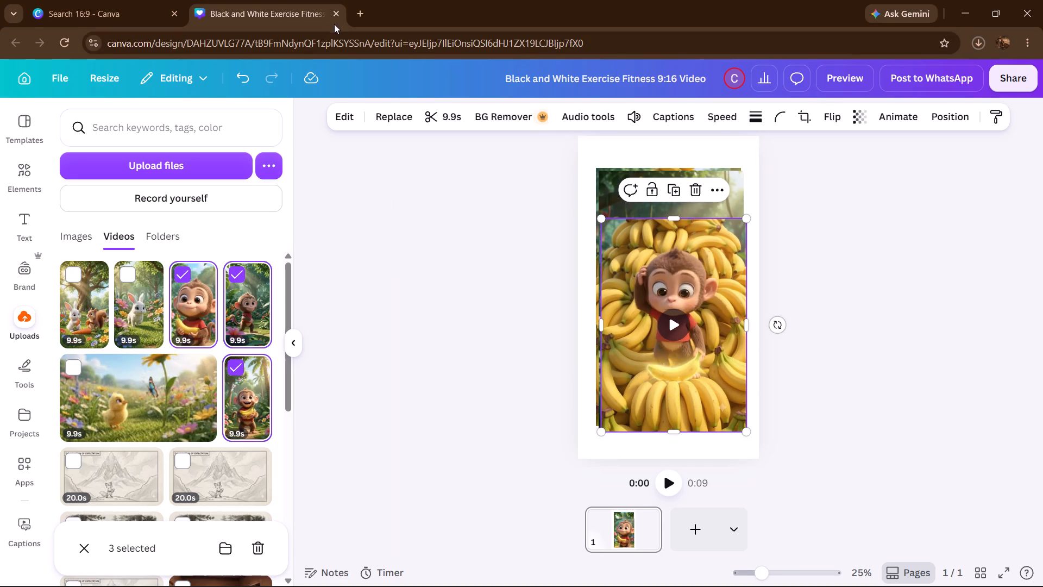
# Close the Black and White Exercise Fitness 9:16 Video design.
pyautogui.click(339, 16)
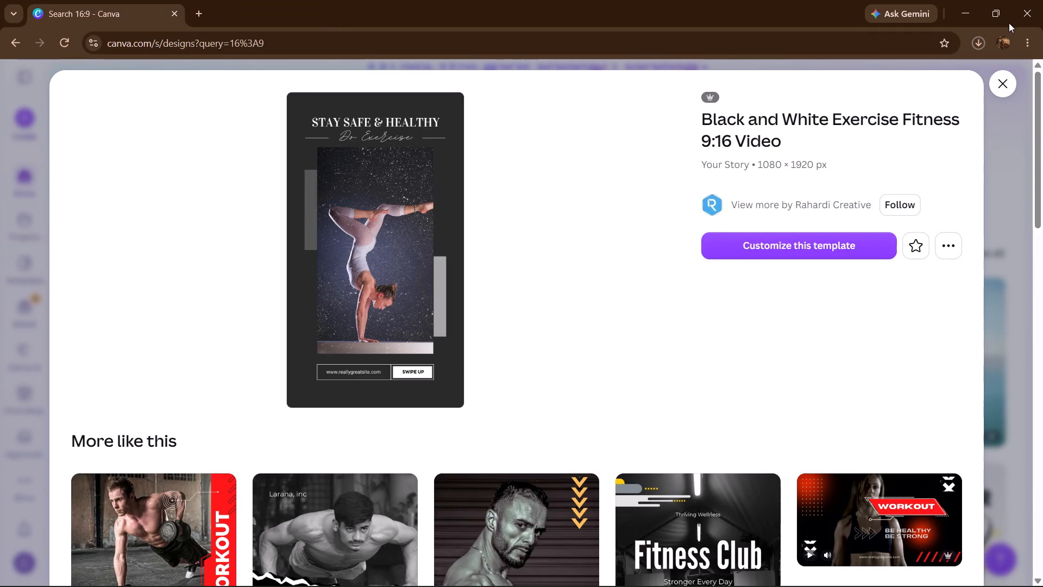
# Close the fitness template preview and look over the 16:9 search results.
pyautogui.click(1000, 84)
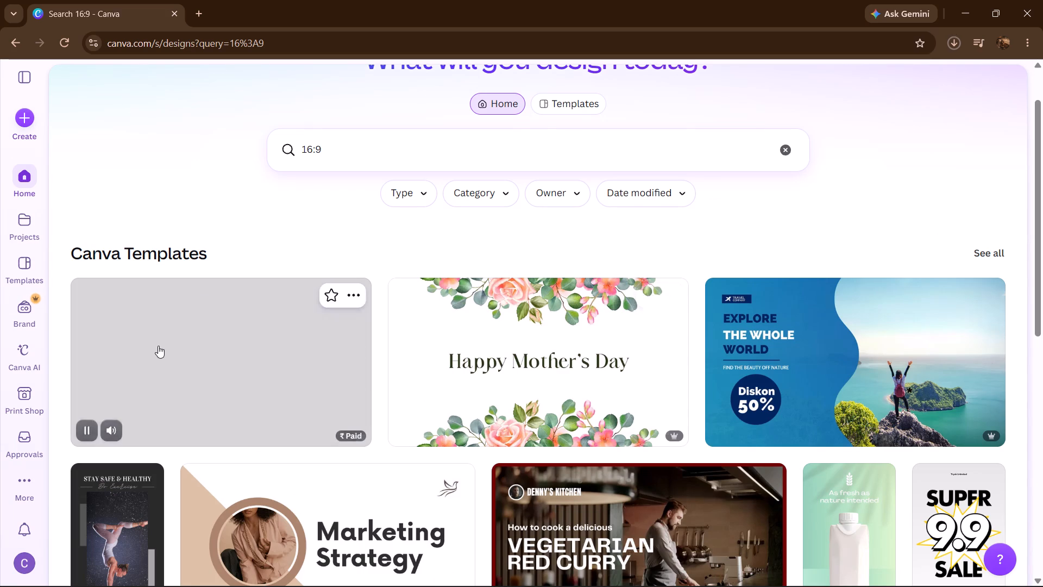
pyautogui.scroll(-3, 158, 346)
pyautogui.hscroll(1, 158, 346)
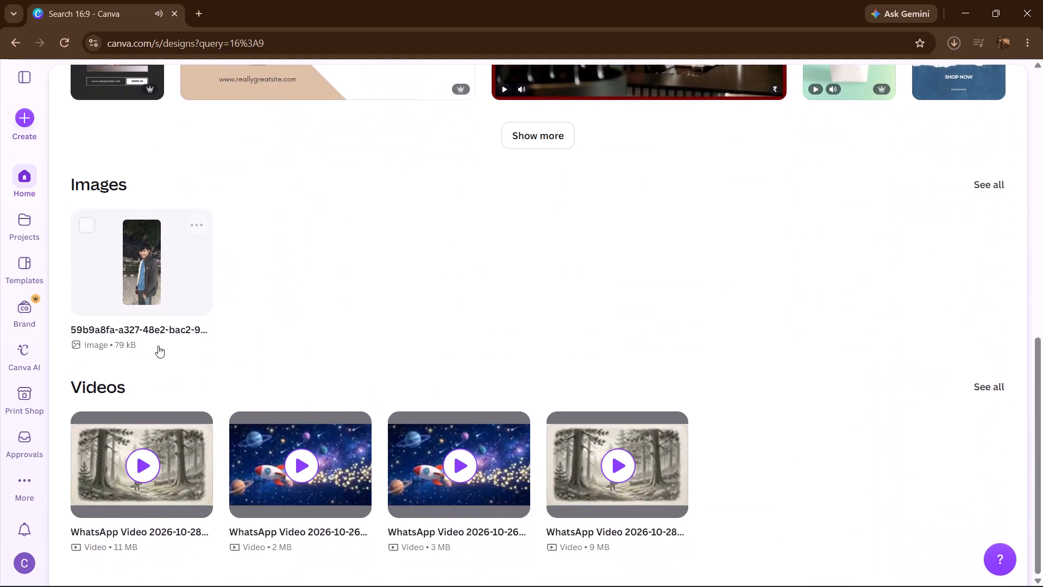
pyautogui.scroll(7, 158, 346)
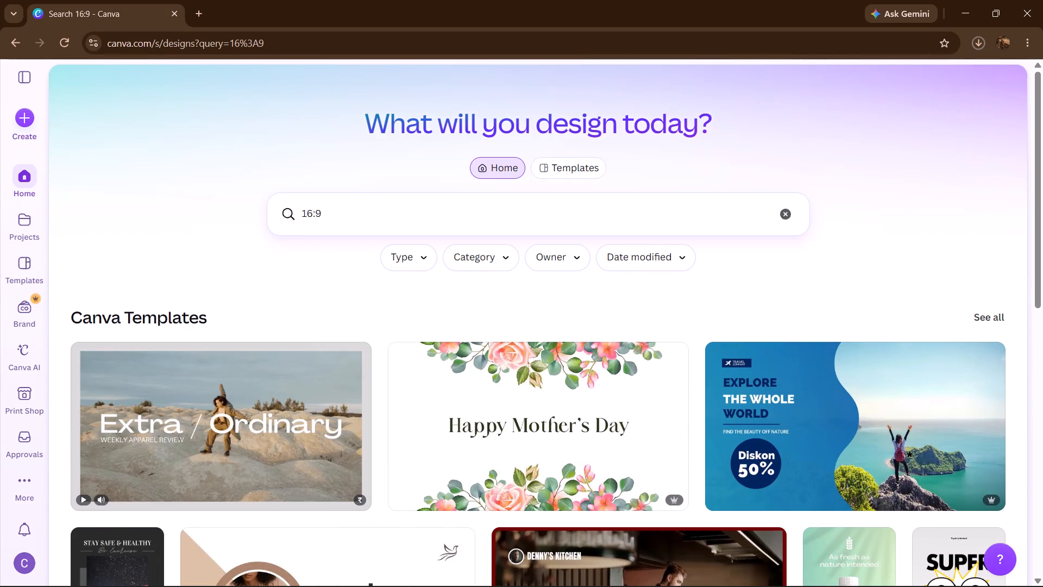
# Replace the 16:9 search with 4:5 and pick the suggested search "4:5 instagram".
pyautogui.click(355, 209)
pyautogui.press('BackSpace')
pyautogui.press('BackSpace')
pyautogui.press('BackSpace')
pyautogui.press('BackSpace')
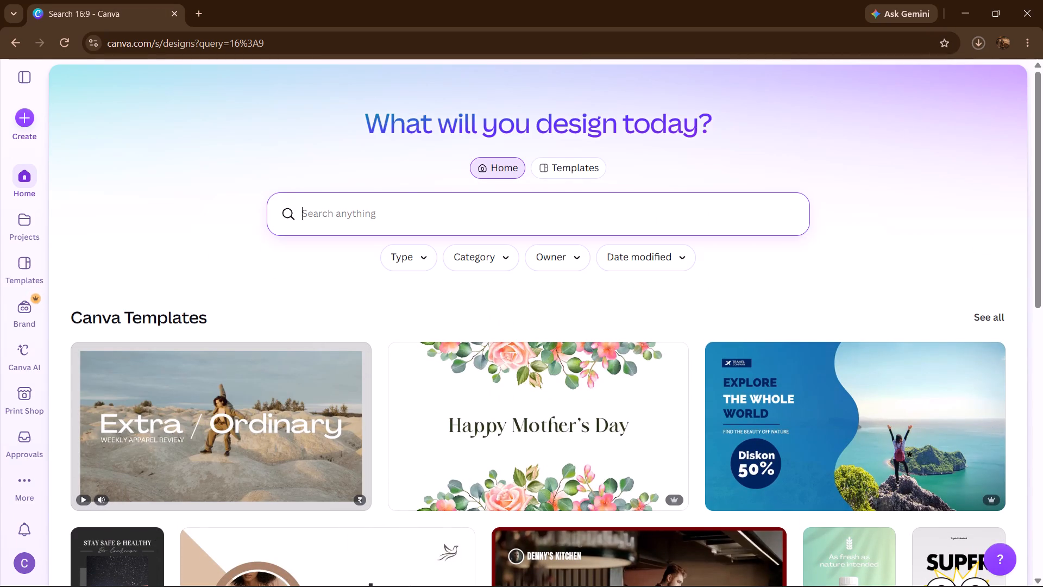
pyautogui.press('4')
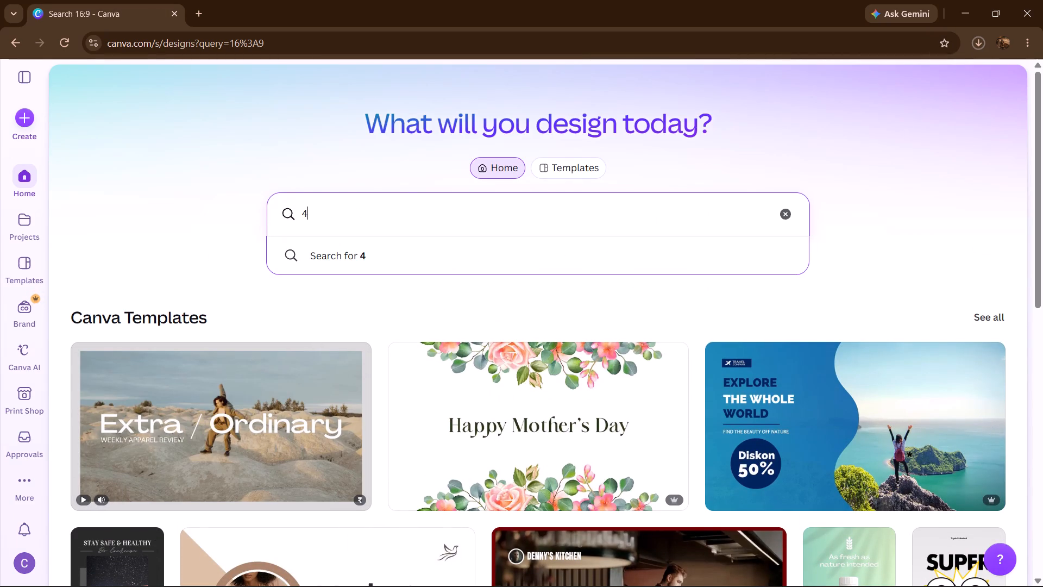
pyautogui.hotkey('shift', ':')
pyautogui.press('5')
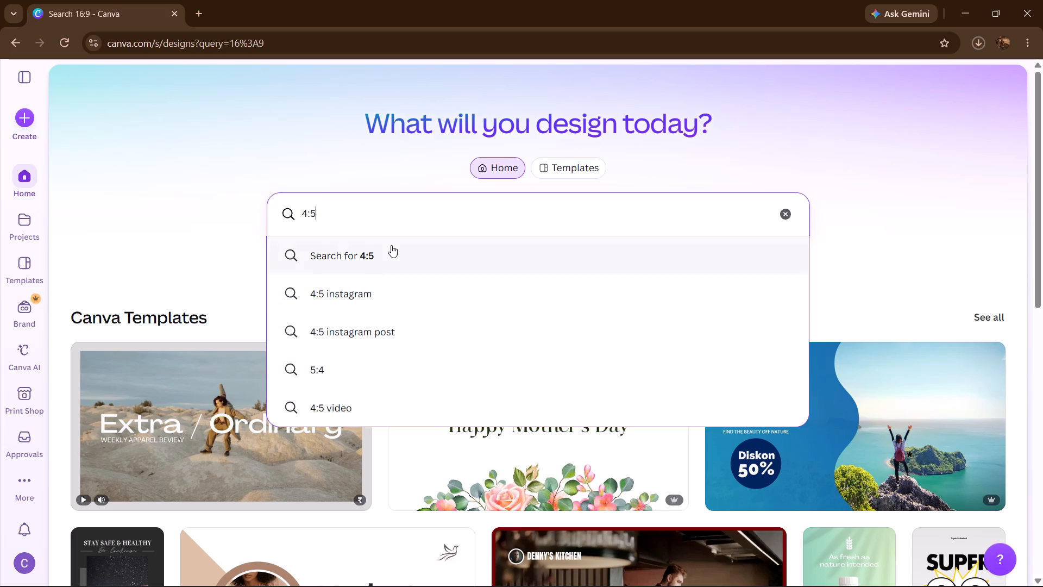
pyautogui.click(363, 292)
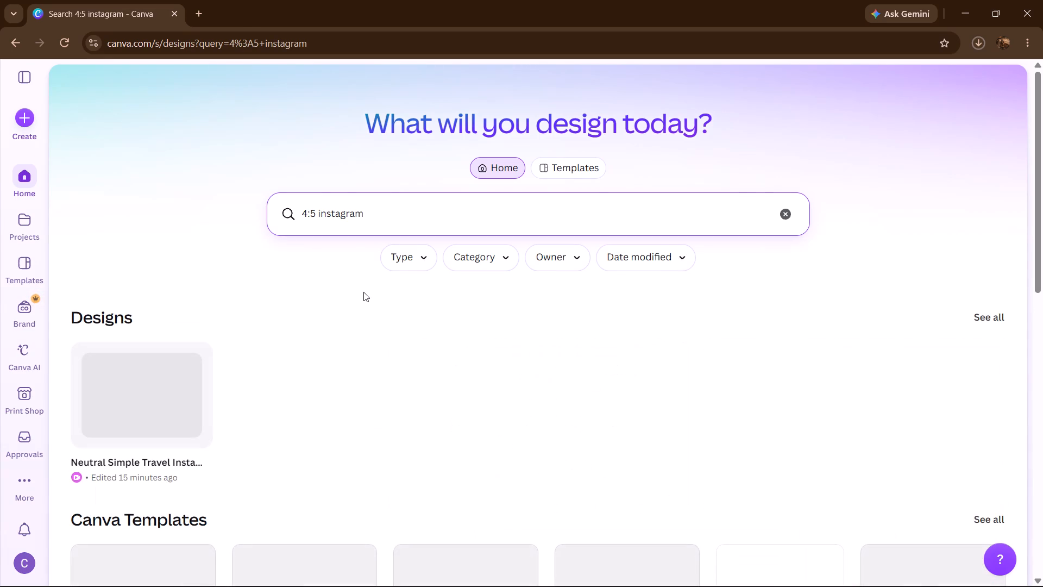
# Look through the templates and videos found for "4:5 instagram" for a suitable portrait base.
pyautogui.scroll(-5, 363, 292)
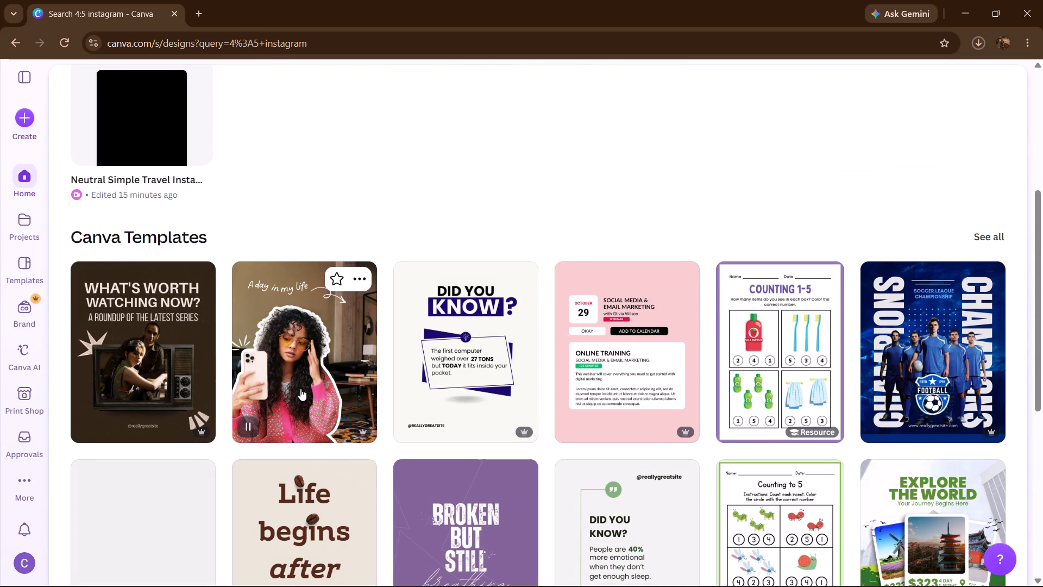
pyautogui.scroll(-1, 299, 366)
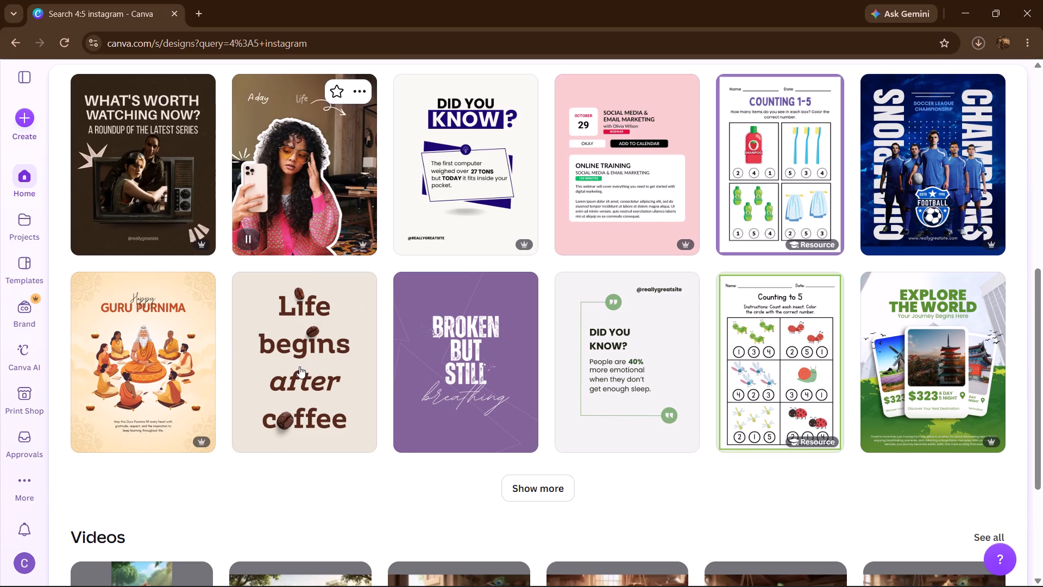
pyautogui.scroll(-2, 299, 366)
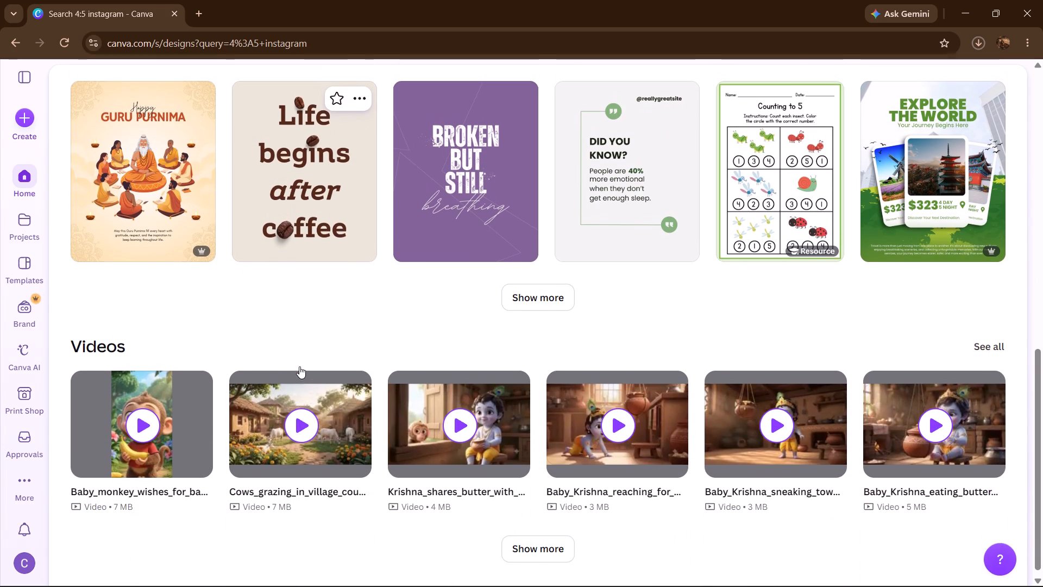
pyautogui.scroll(-2, 299, 366)
pyautogui.scroll(4, 299, 366)
pyautogui.scroll(-1, 299, 366)
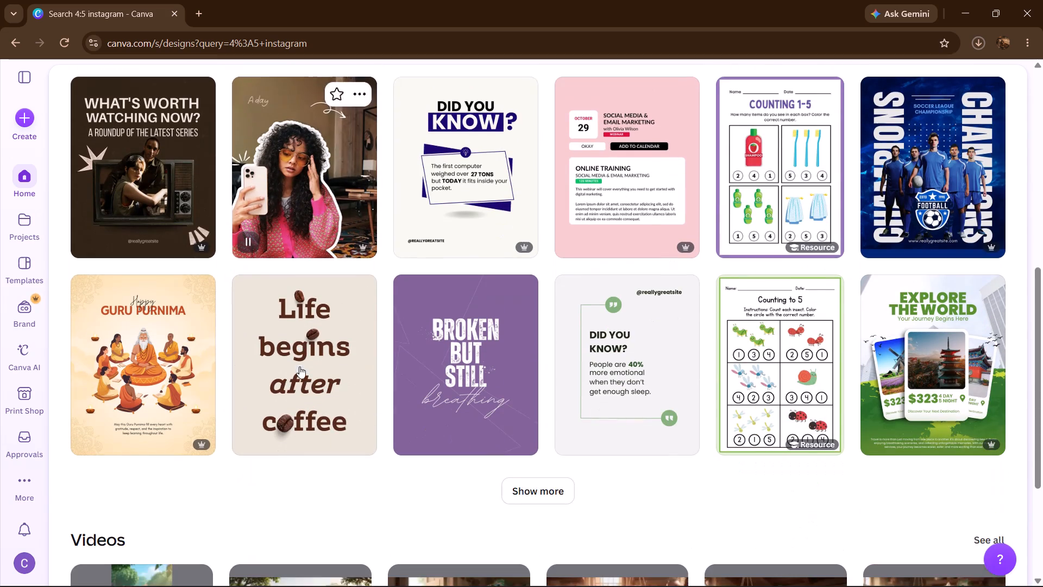
pyautogui.scroll(-1, 299, 366)
pyautogui.scroll(-1, 181, 486)
# Preview the uploaded Baby_monkey_wishes_for_bananas video and close the preview.
pyautogui.click(181, 486)
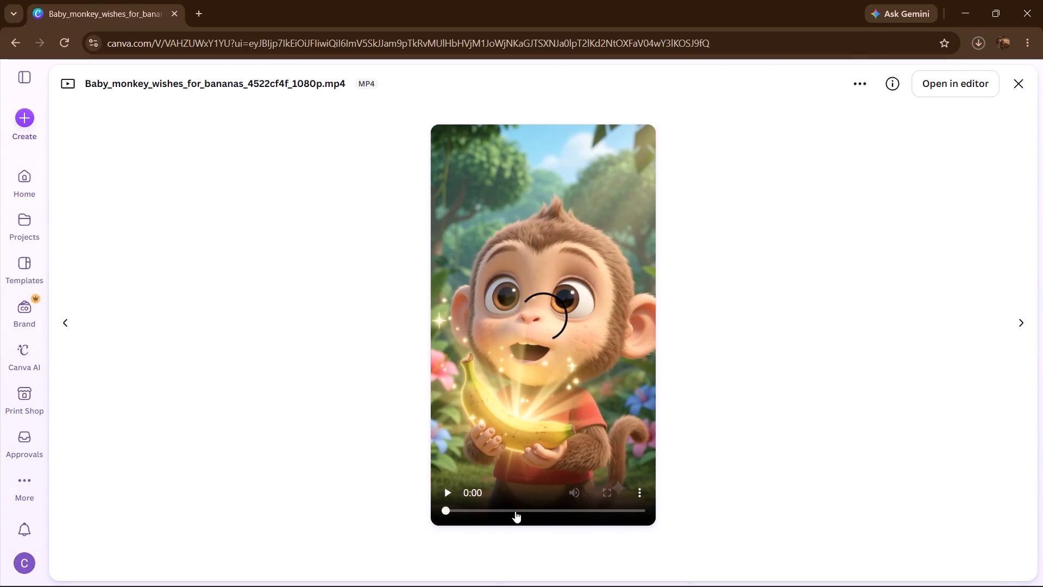
pyautogui.click(1009, 80)
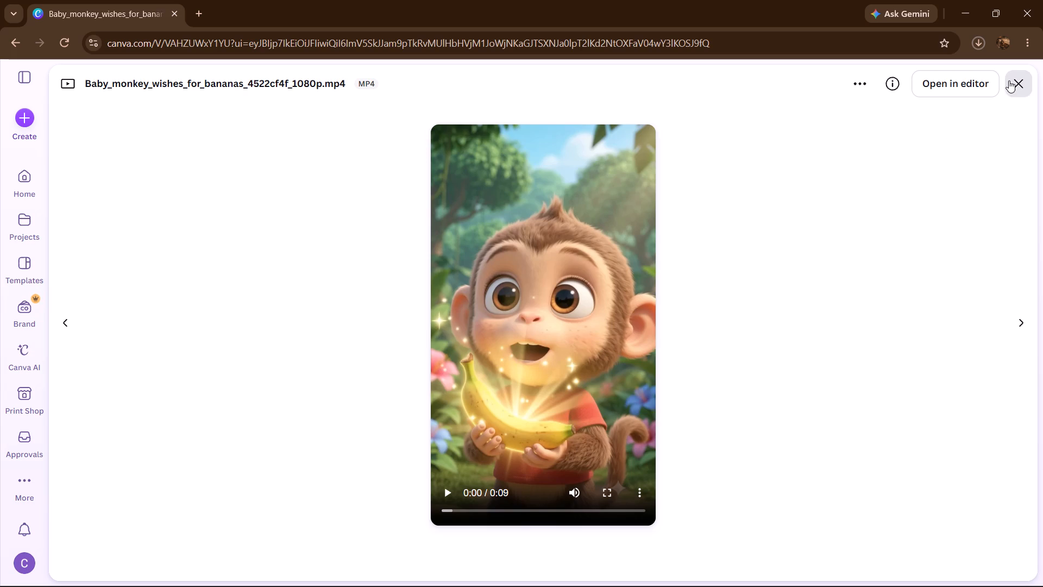
# Show more Canva templates for "4:5 instagram" and look through the added ones.
pyautogui.hscroll(1, 303, 342)
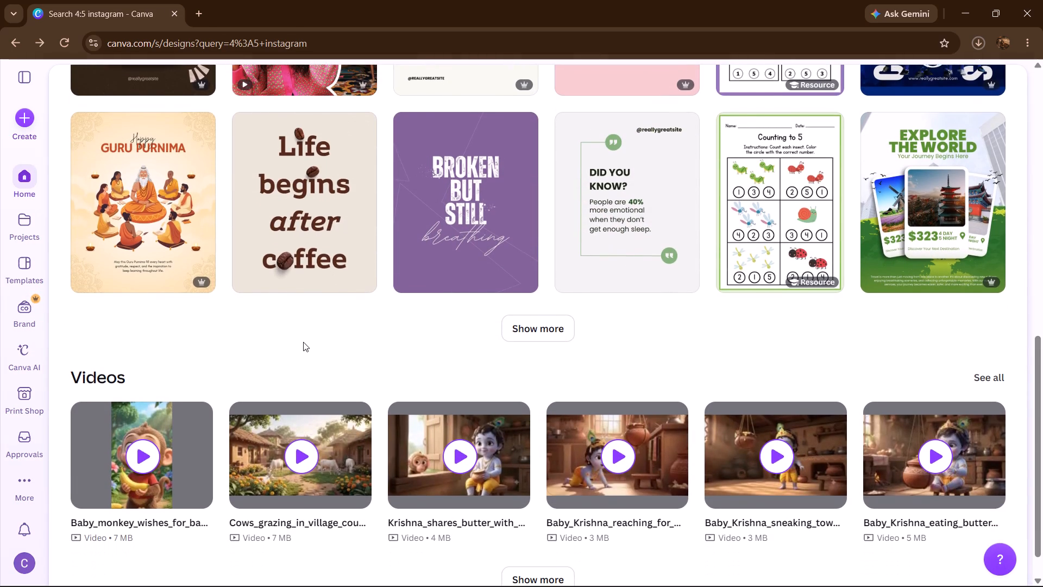
pyautogui.click(512, 315)
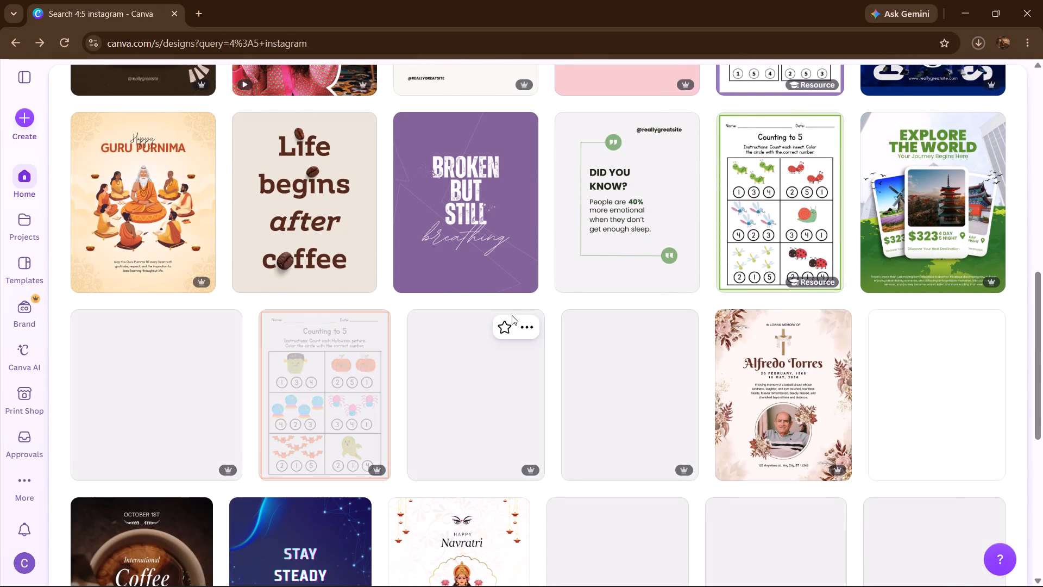
pyautogui.scroll(-2, 512, 315)
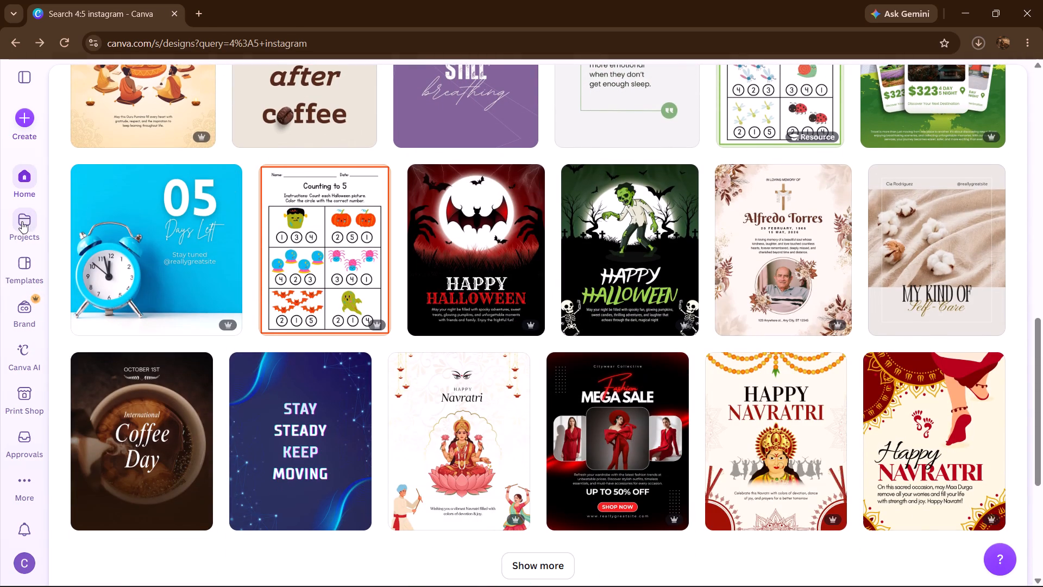
# Check the recent designs in Projects and on the home page, and open the Templates page.
pyautogui.click(22, 221)
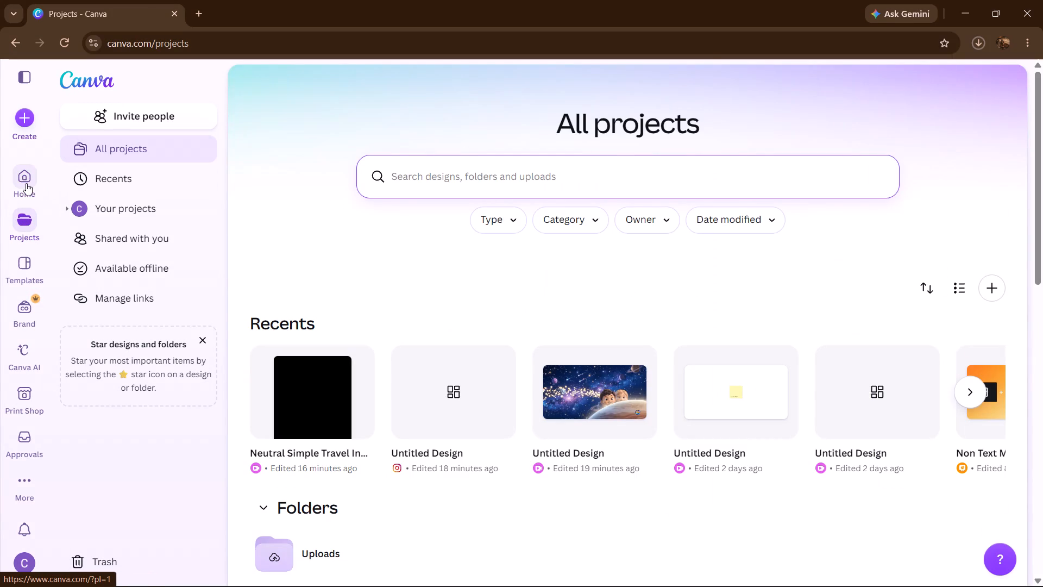
pyautogui.click(26, 183)
pyautogui.scroll(-2, 26, 183)
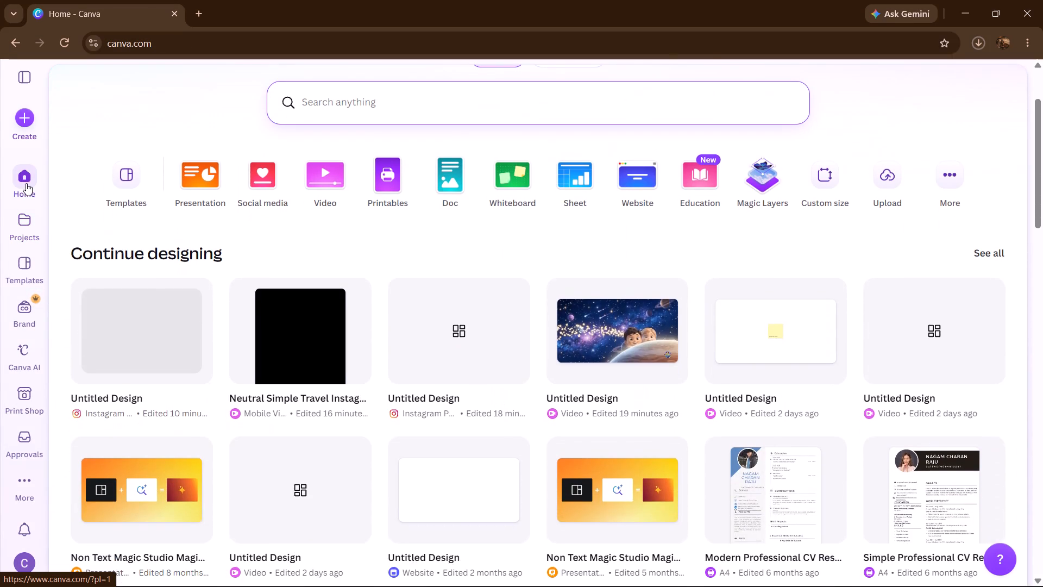
pyautogui.click(21, 252)
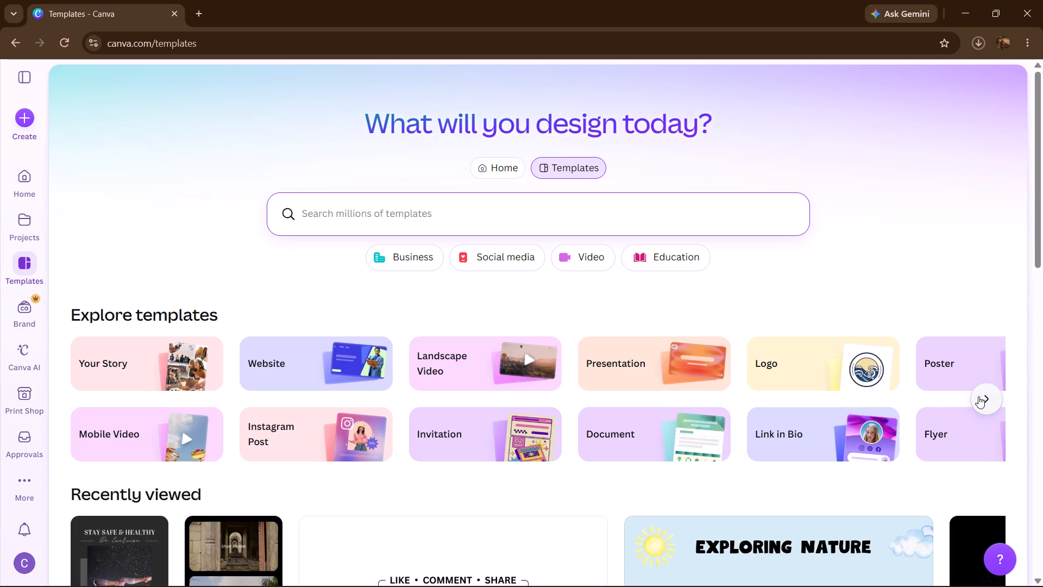
# Browse the Mobile Video templates and start a design from the Home Office Tour Instagram Reel template, 1080 × 1920 px.
pyautogui.click(141, 435)
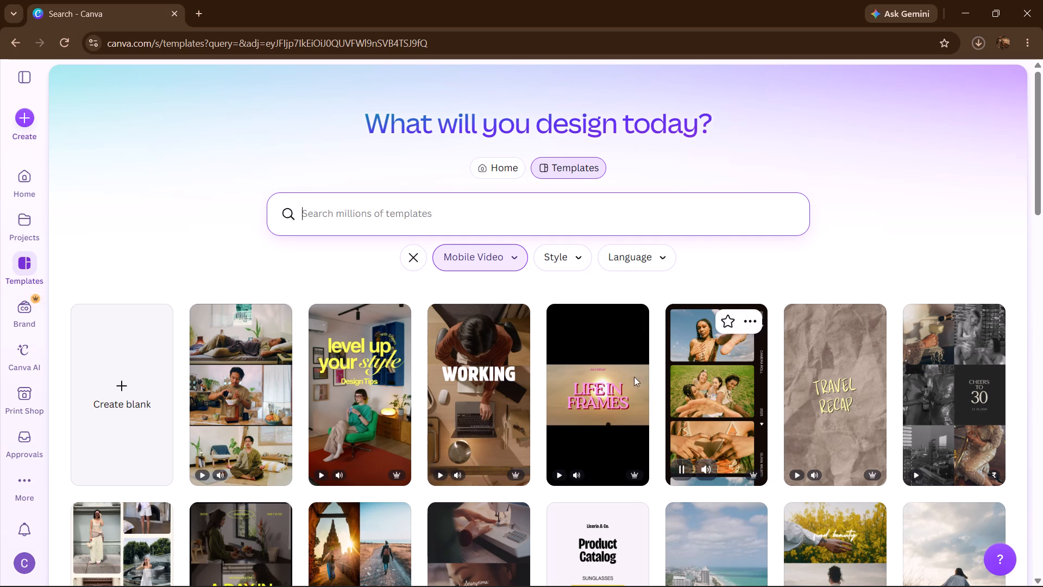
pyautogui.scroll(-1, 201, 496)
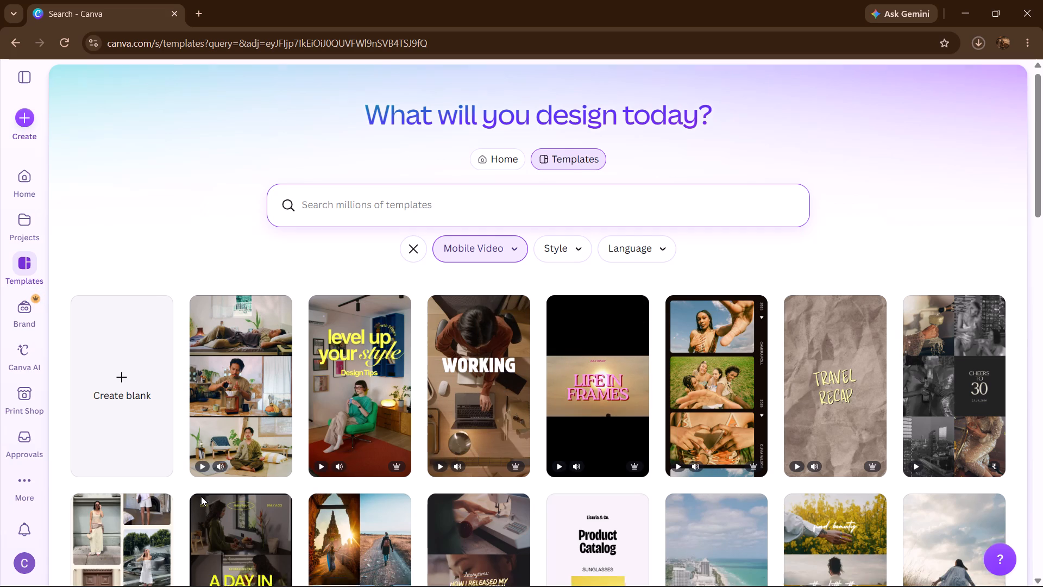
pyautogui.scroll(-1, 201, 496)
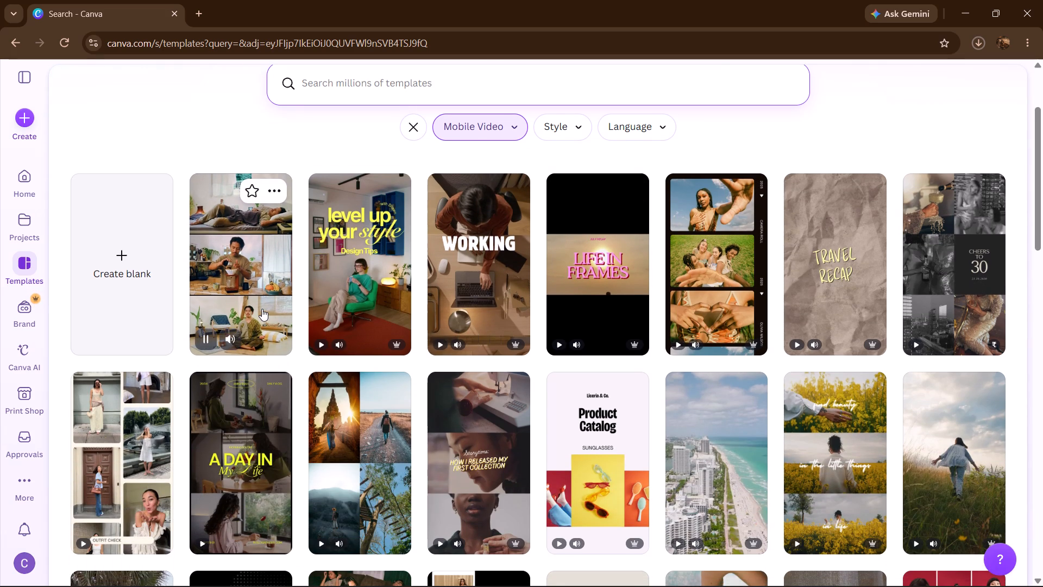
pyautogui.click(262, 309)
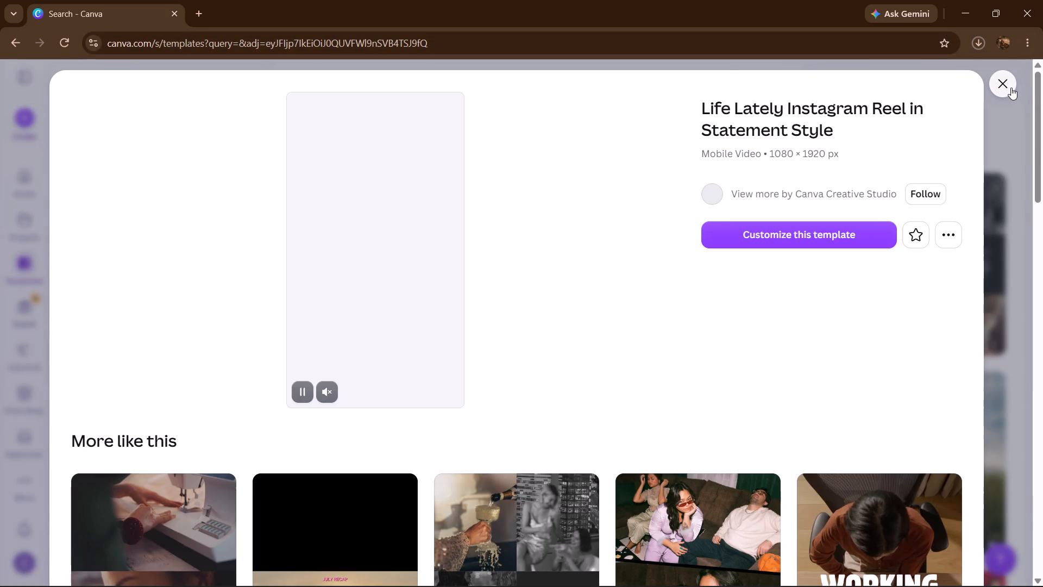
pyautogui.click(1011, 88)
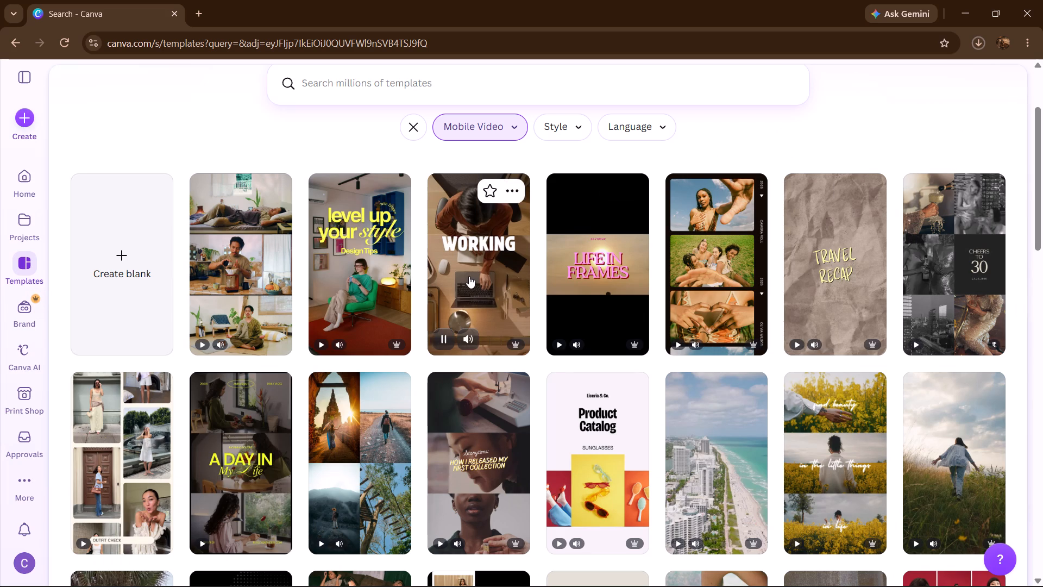
pyautogui.click(469, 276)
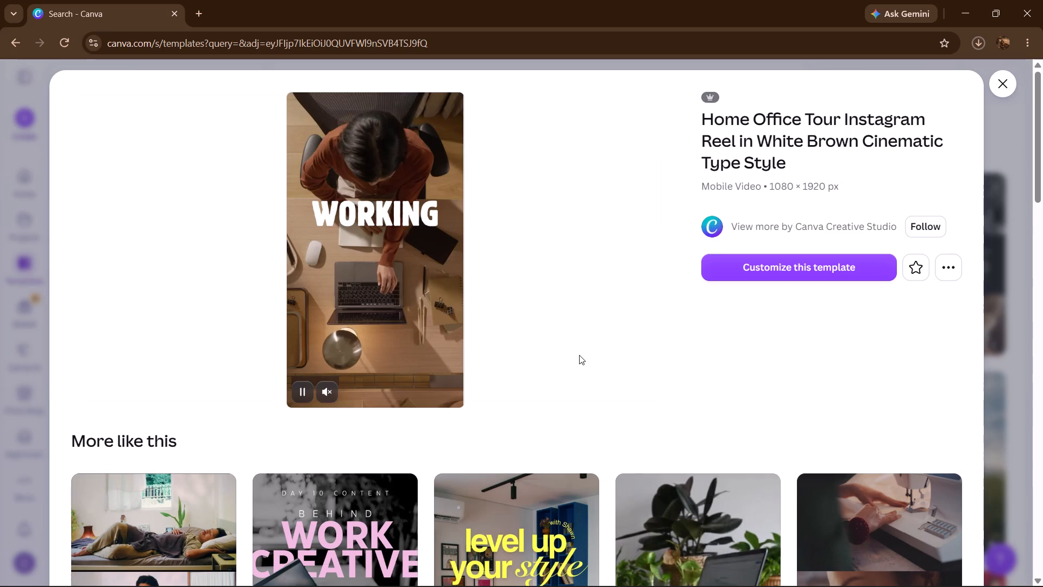
pyautogui.click(749, 256)
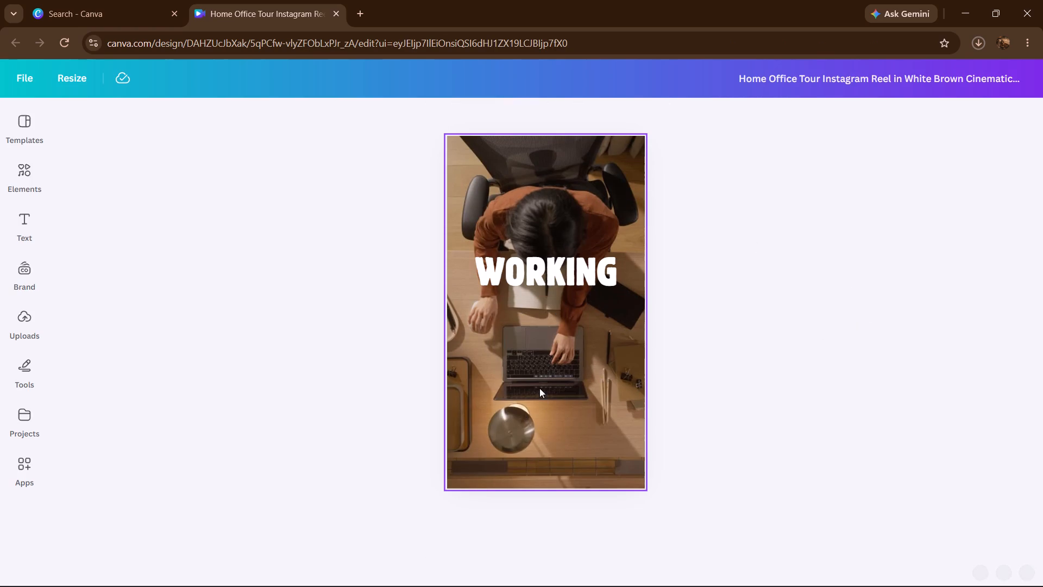
# Delete all the template's text, clips and audio from the timeline to leave a blank vertical video, with the uploaded files open alongside.
pyautogui.click(513, 276)
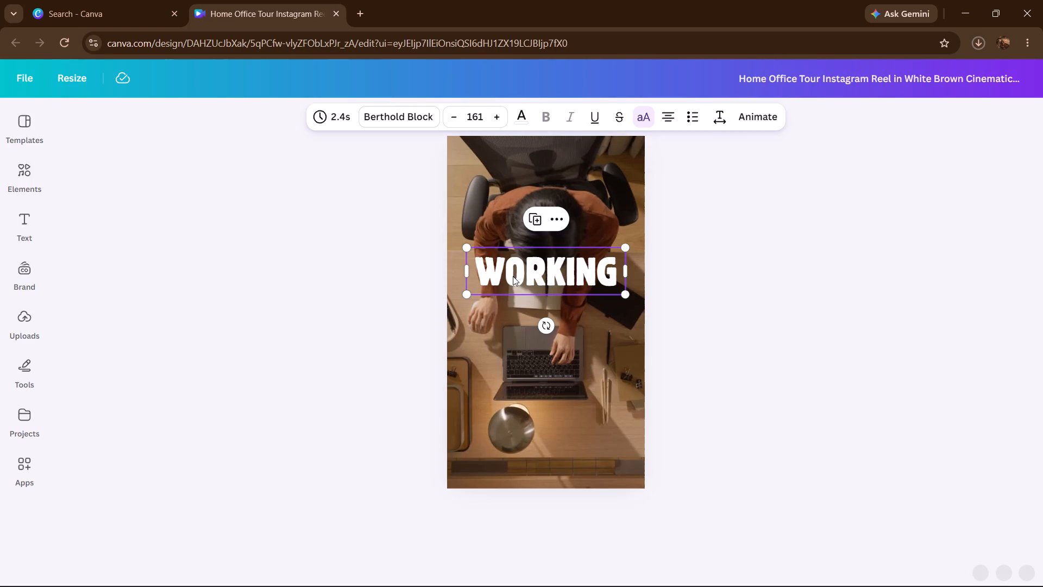
pyautogui.press('Delete')
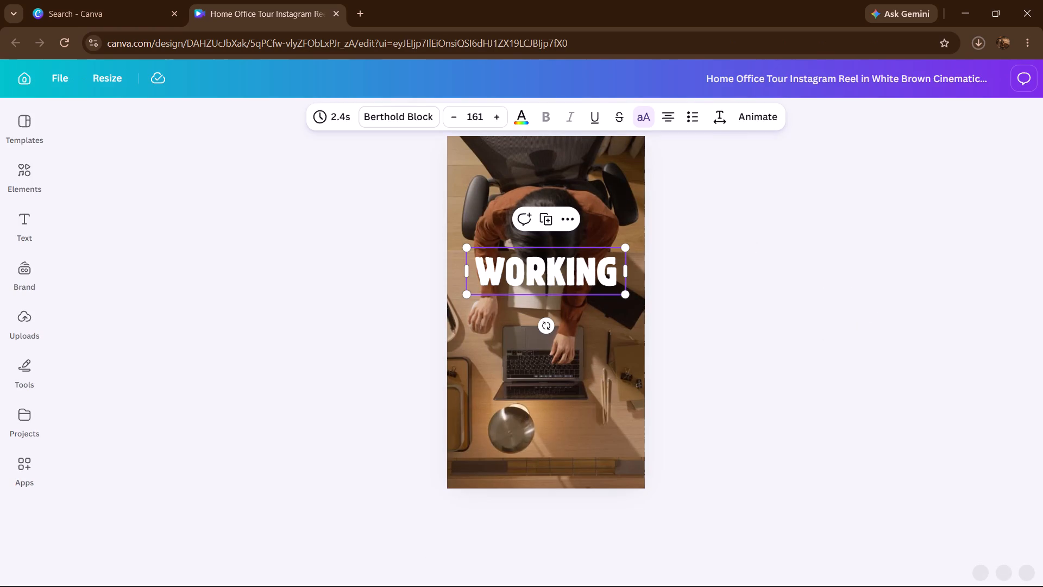
pyautogui.press('Delete')
pyautogui.press('Delete')
pyautogui.click(11, 333)
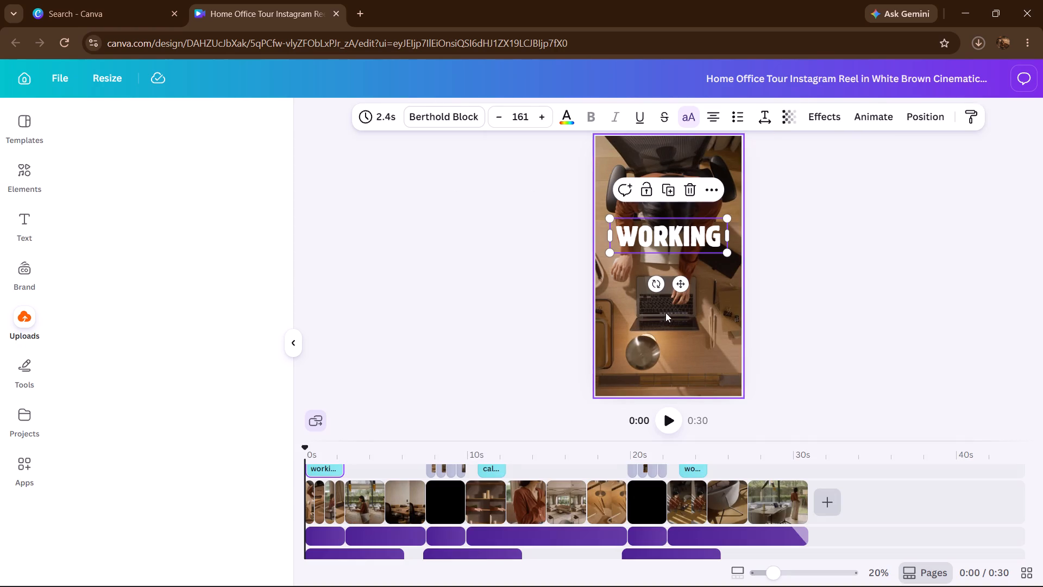
pyautogui.hscroll(9, 438, 444)
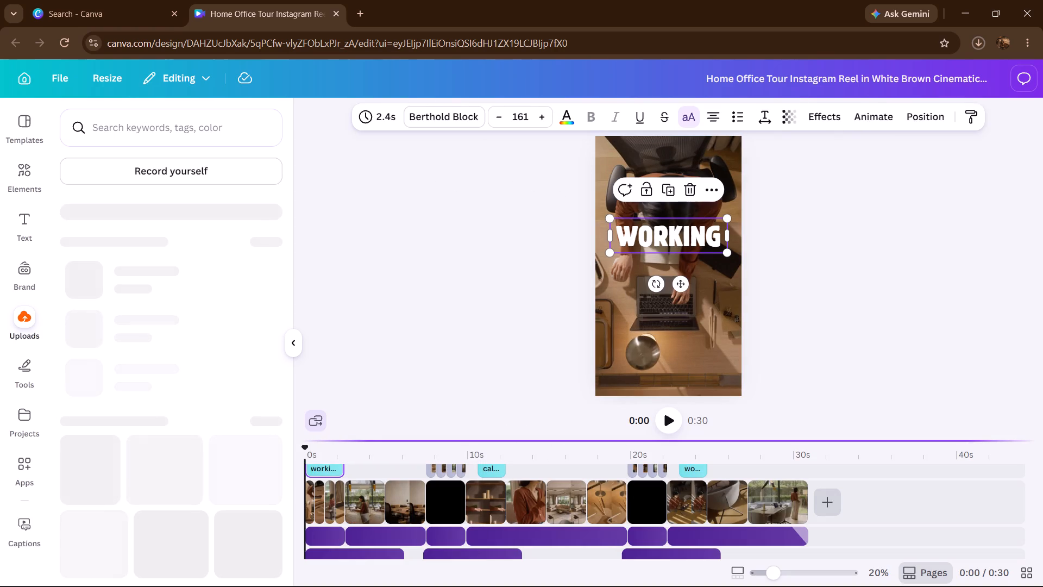
pyautogui.hscroll(1, 438, 444)
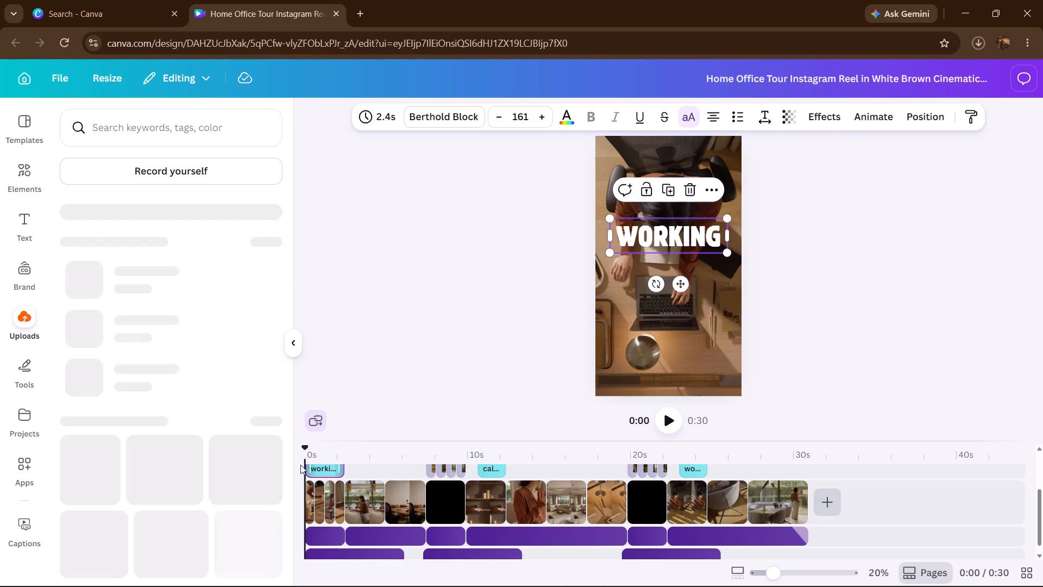
pyautogui.moveTo(300, 465); pyautogui.dragTo(824, 557)
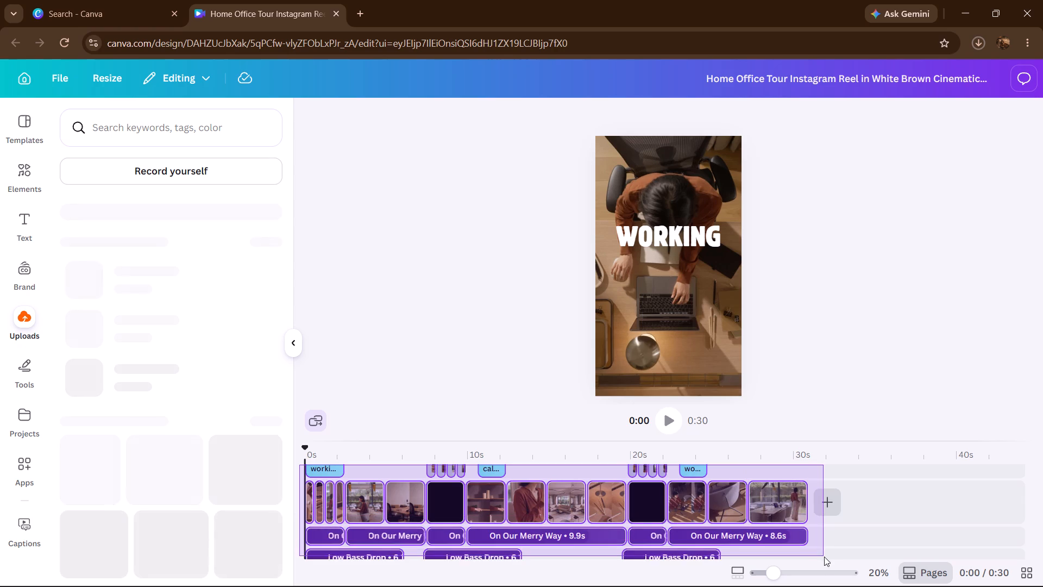
pyautogui.moveTo(824, 557); pyautogui.dragTo(825, 586)
pyautogui.press('Delete')
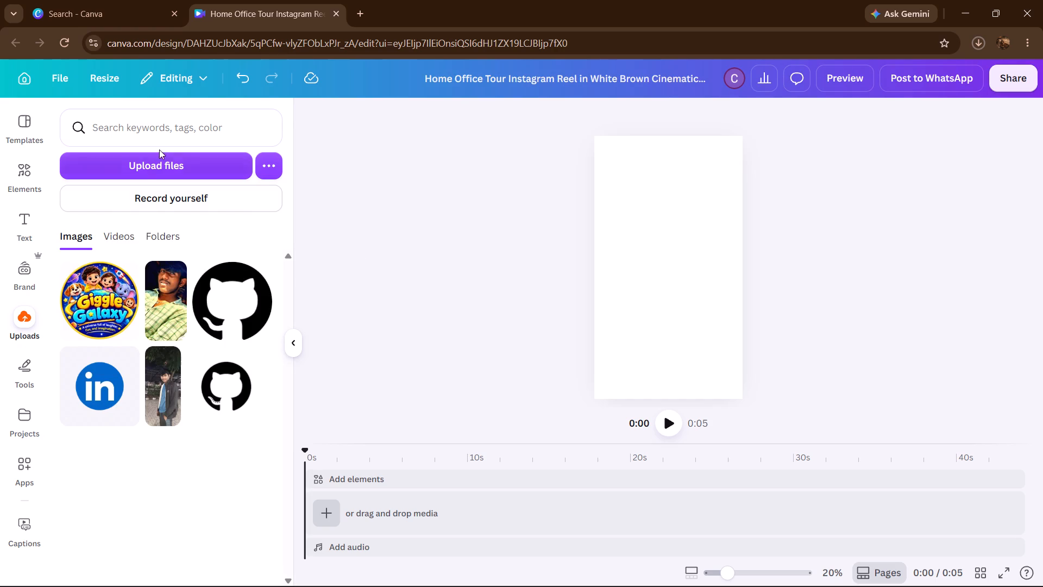
# Add the three uploaded portrait monkey clips to the timeline: the close-up monkey first, the jungle monkey second, the smiling monkey last.
pyautogui.click(123, 231)
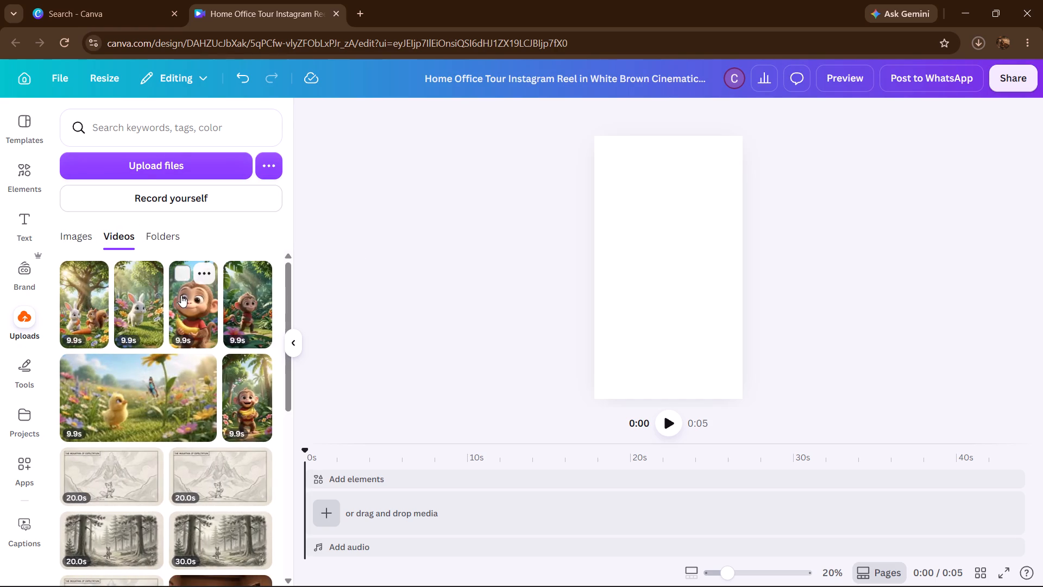
pyautogui.click(184, 295)
pyautogui.click(234, 307)
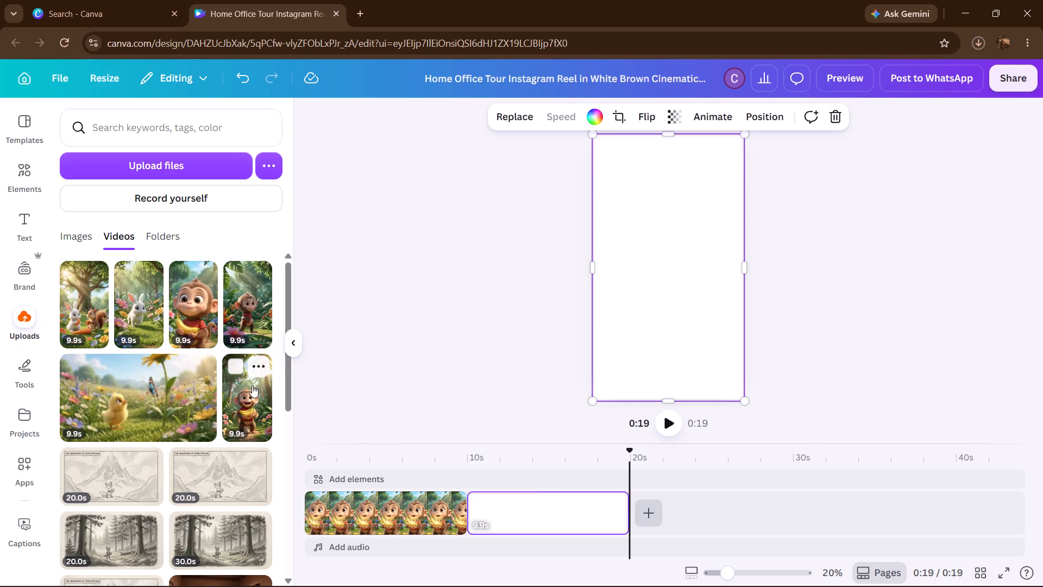
pyautogui.click(253, 399)
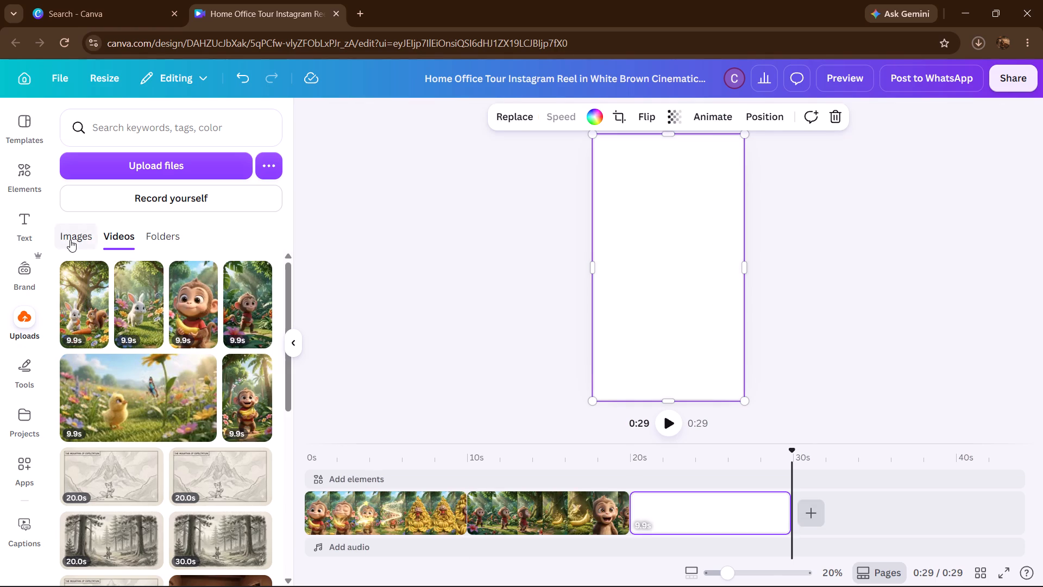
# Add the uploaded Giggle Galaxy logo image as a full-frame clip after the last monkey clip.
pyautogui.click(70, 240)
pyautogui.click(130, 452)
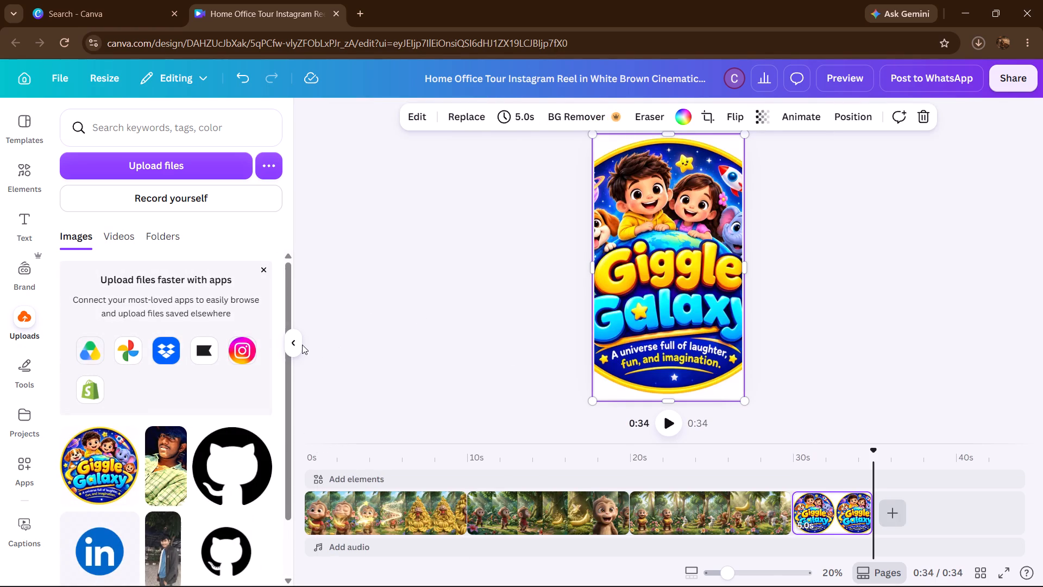
# Place the Giggle Galaxy logo as an overlay at the start of the timeline, above the first monkey clip.
pyautogui.moveTo(115, 459); pyautogui.dragTo(350, 489)
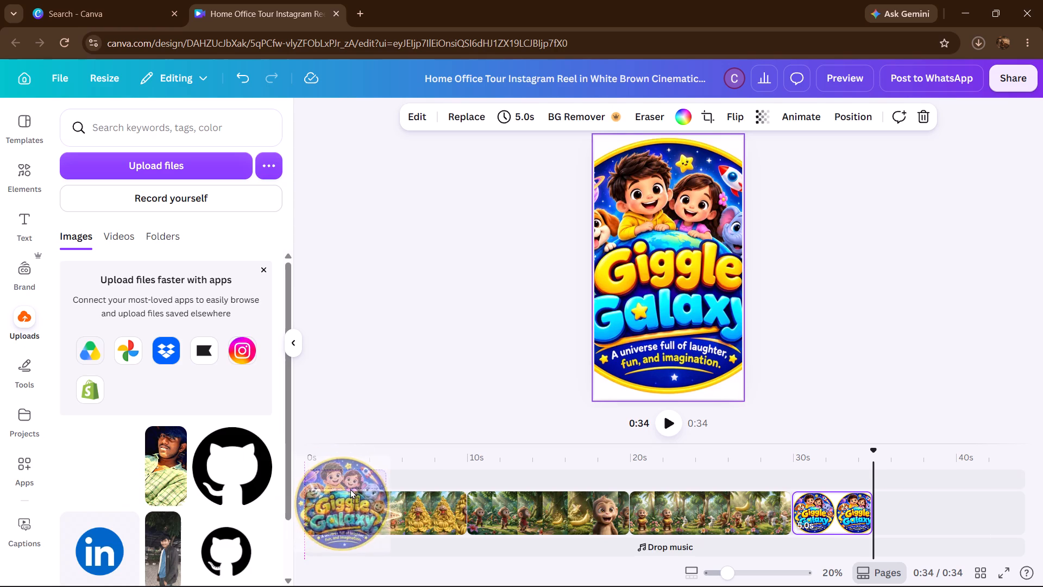
pyautogui.moveTo(350, 489); pyautogui.dragTo(350, 478)
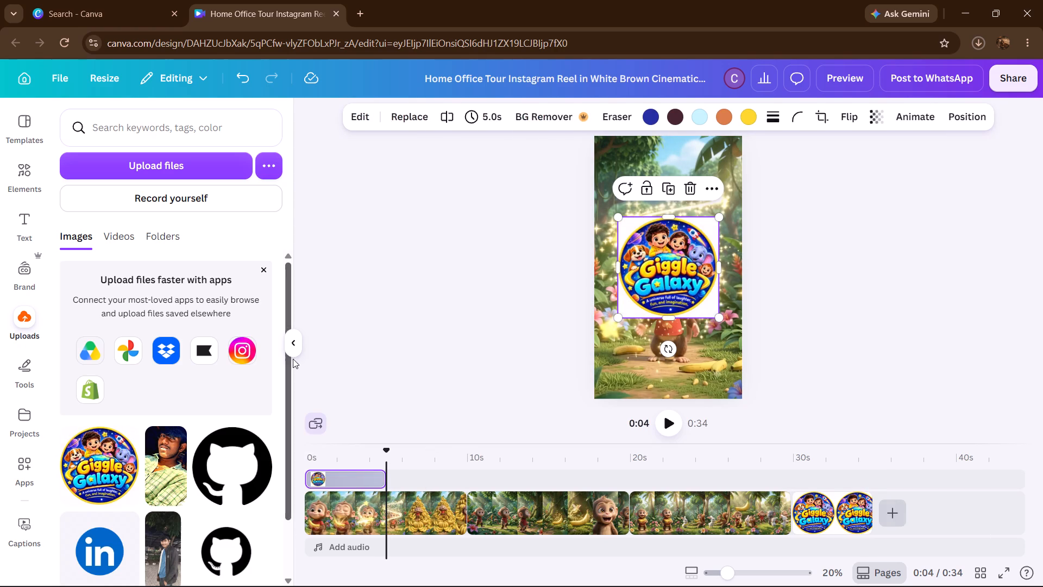
pyautogui.click(294, 349)
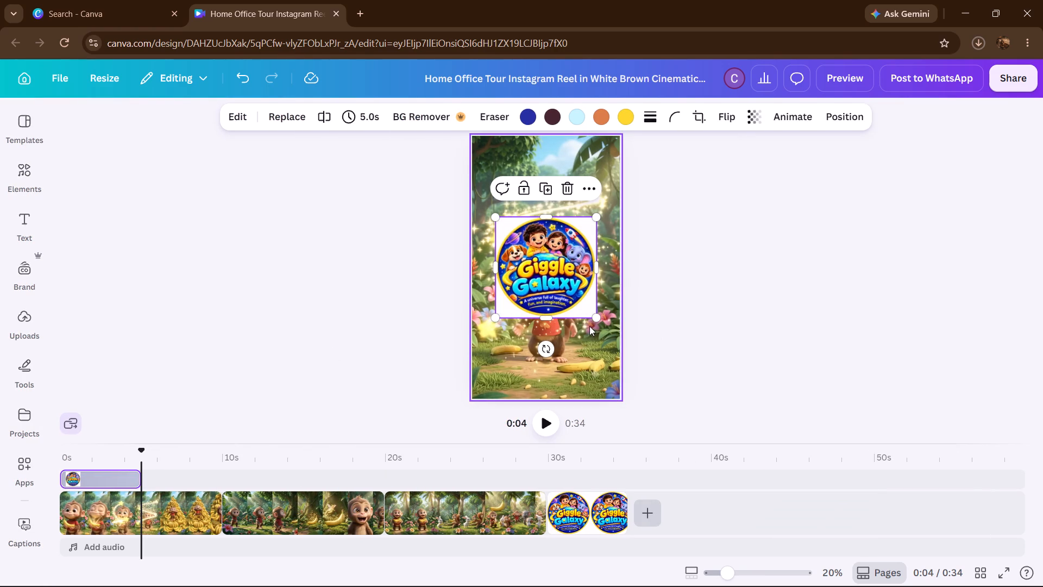
# Shrink the Giggle Galaxy logo overlay to a small badge and move it near the lower-right corner of the video frame.
pyautogui.moveTo(598, 317); pyautogui.dragTo(577, 304)
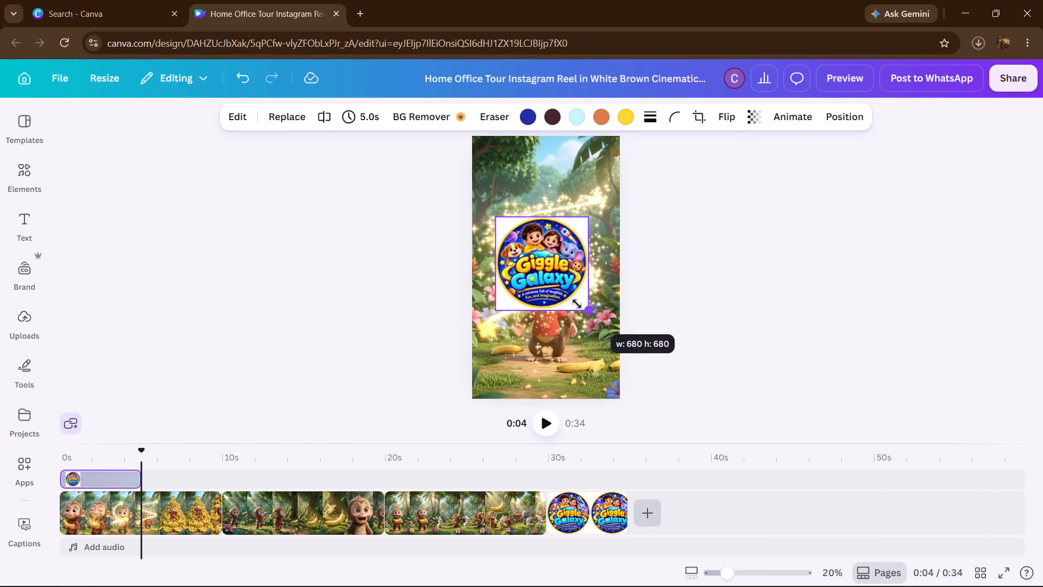
pyautogui.moveTo(577, 304); pyautogui.dragTo(515, 261)
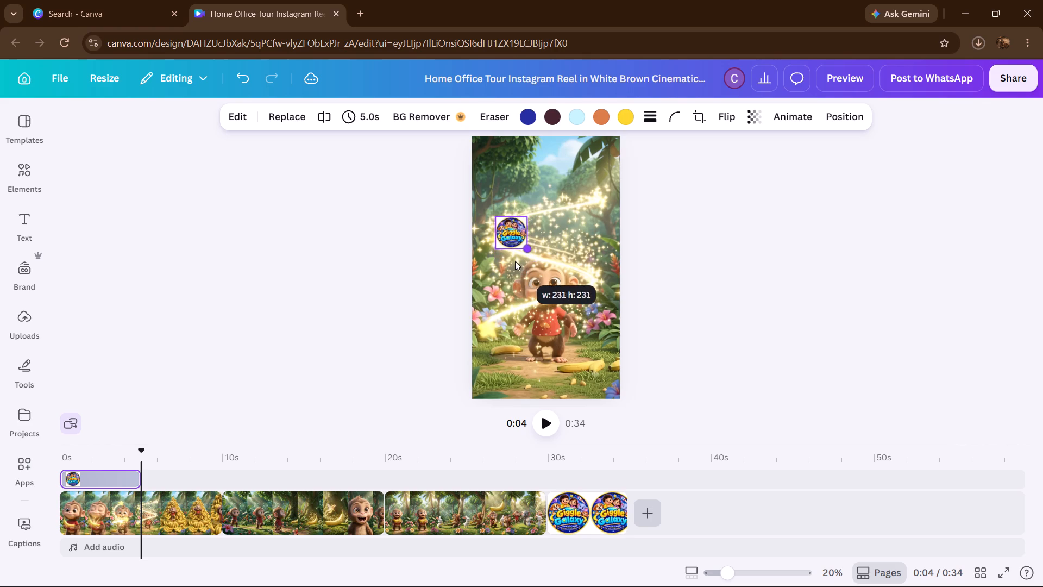
pyautogui.moveTo(510, 235); pyautogui.dragTo(602, 370)
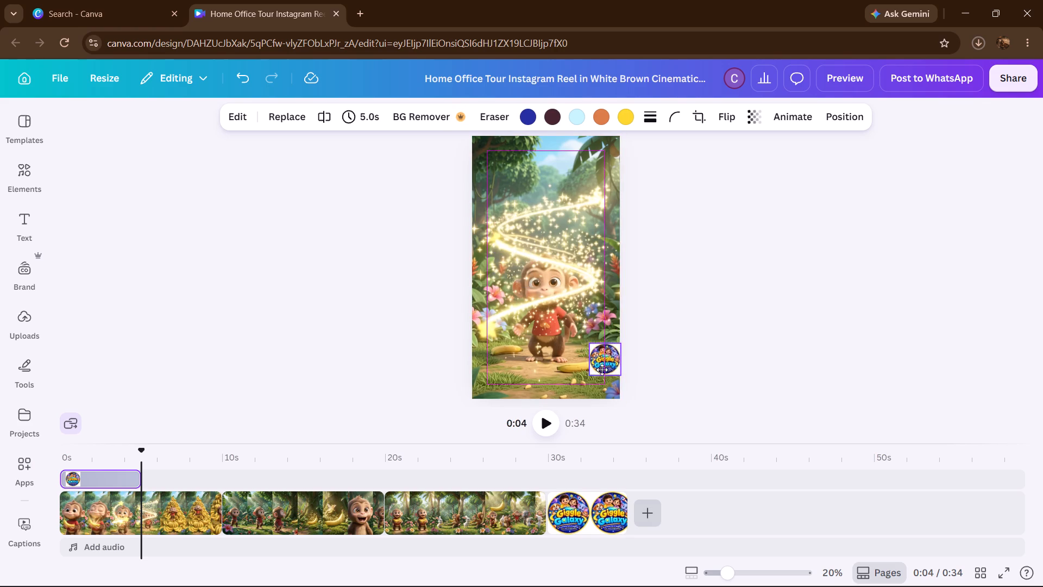
pyautogui.moveTo(602, 370); pyautogui.dragTo(593, 373)
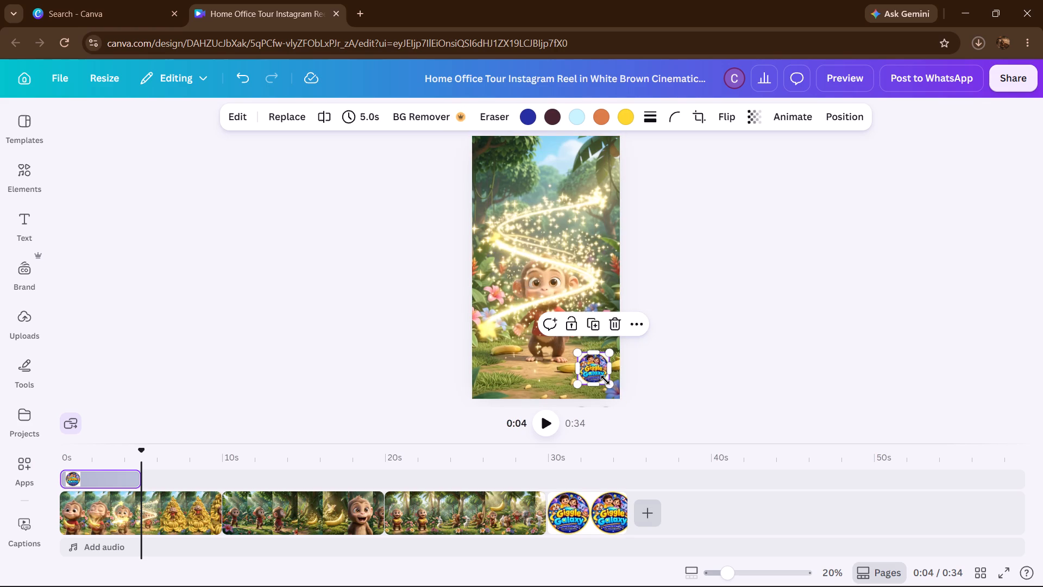
pyautogui.moveTo(607, 380); pyautogui.dragTo(600, 372)
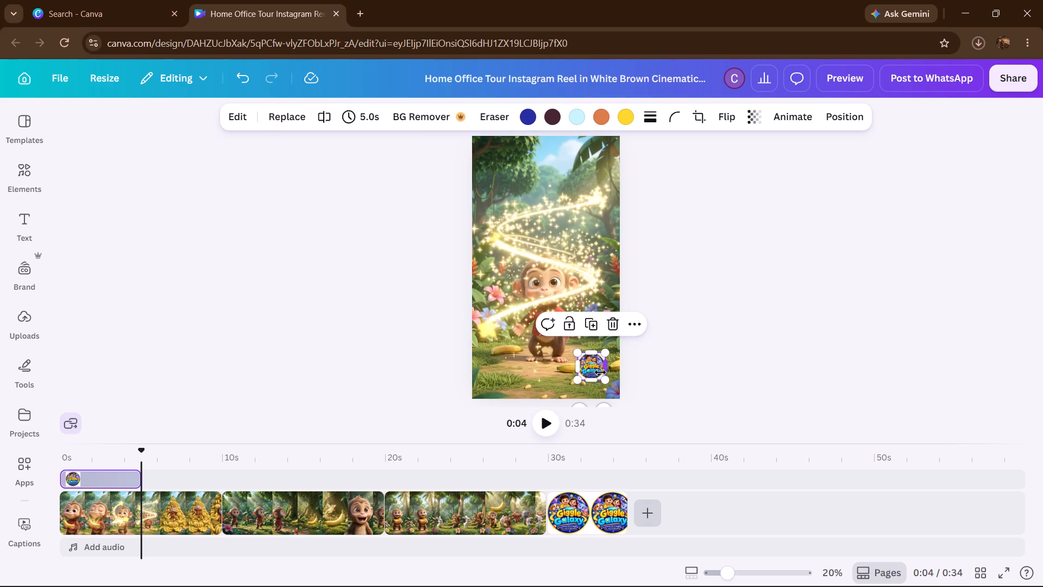
# Set the logo overlay's corner rounding to 100 so its white corners are cropped away.
pyautogui.click(667, 117)
pyautogui.moveTo(604, 178); pyautogui.dragTo(756, 189)
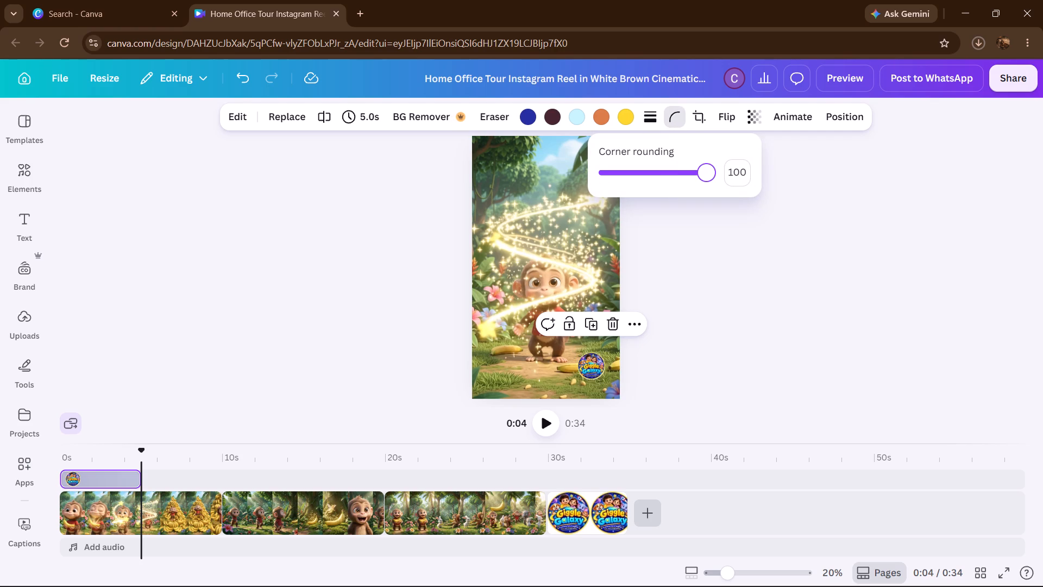
pyautogui.moveTo(756, 189); pyautogui.dragTo(759, 189)
pyautogui.click(758, 191)
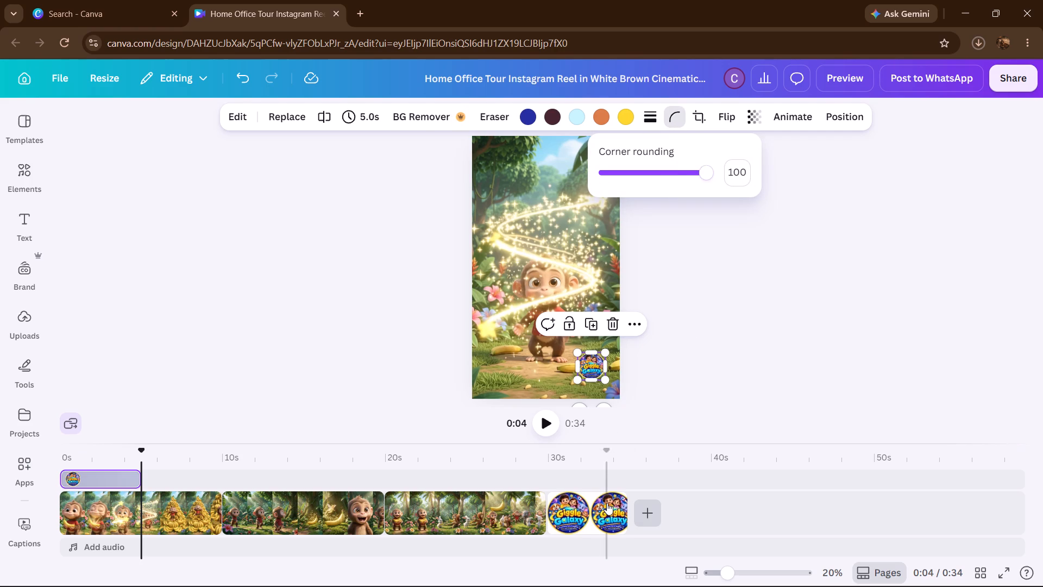
# Delete the full-frame Giggle Galaxy logo clip at the end of the timeline.
pyautogui.click(607, 503)
pyautogui.press('Delete')
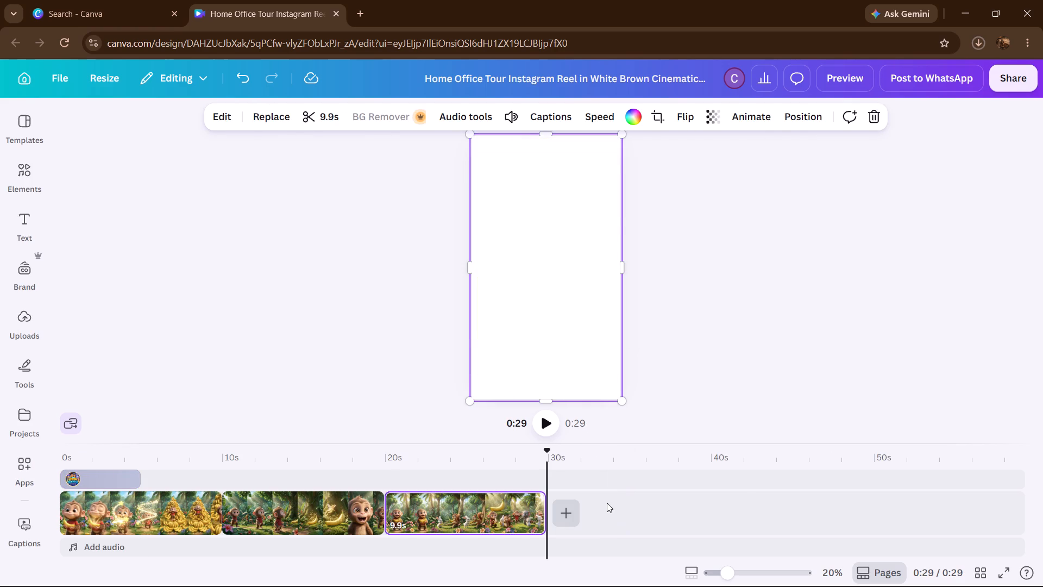
# Extend the Giggle Galaxy logo overlay to 29.8 s so it spans all three monkey clips.
pyautogui.click(93, 477)
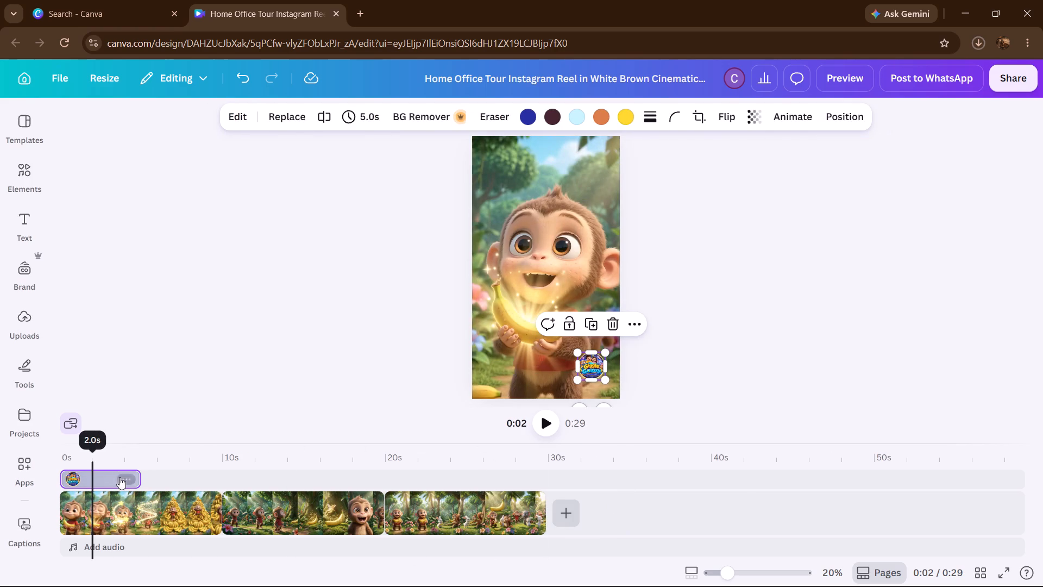
pyautogui.moveTo(136, 478); pyautogui.dragTo(315, 476)
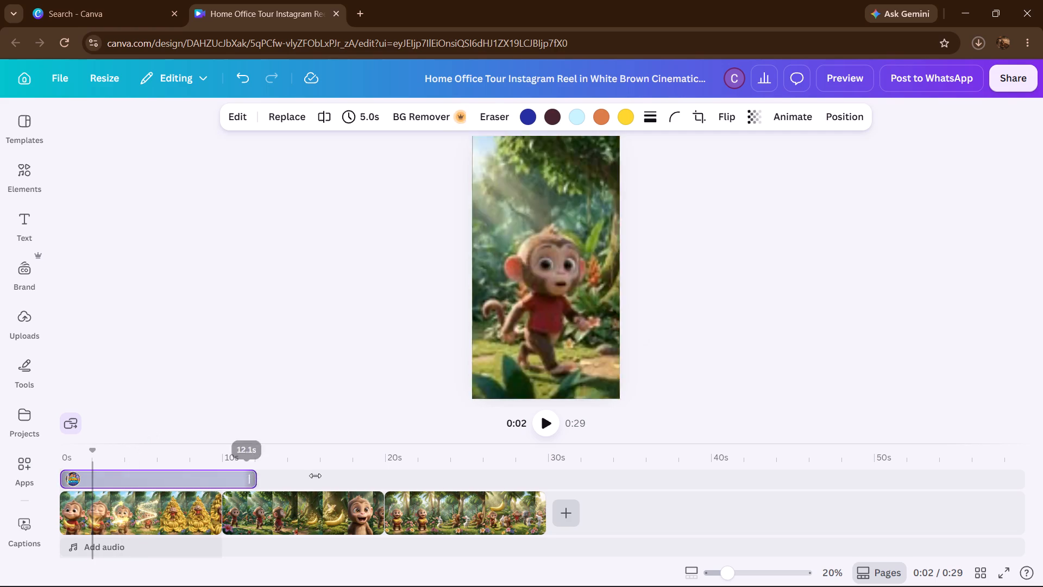
pyautogui.moveTo(315, 476); pyautogui.dragTo(537, 480)
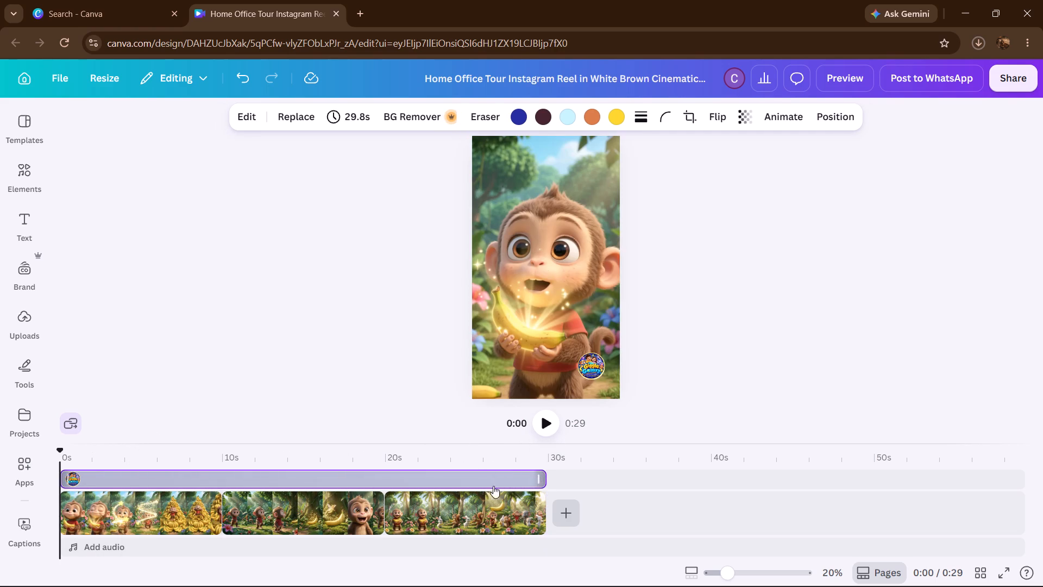
# Move the first monkey clip, with the glowing banana and banana pile, to second place in the timeline.
pyautogui.click(186, 509)
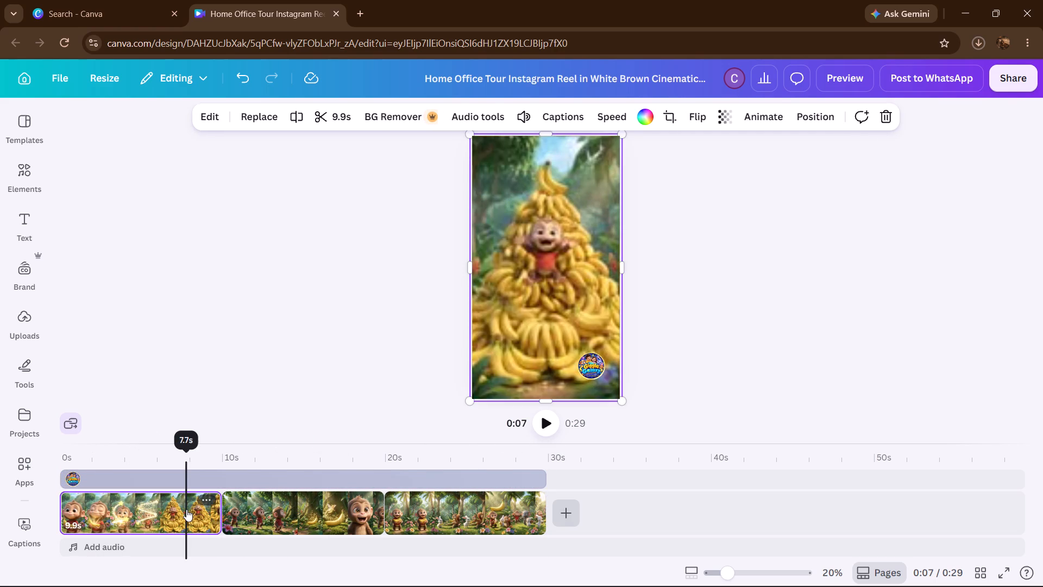
pyautogui.moveTo(186, 509); pyautogui.dragTo(347, 522)
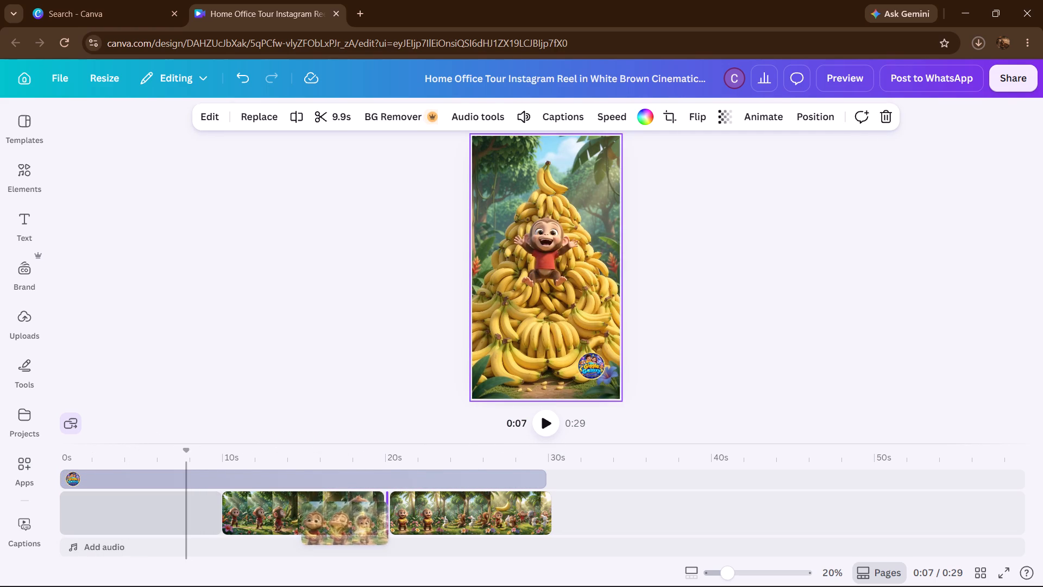
pyautogui.moveTo(347, 522); pyautogui.dragTo(360, 514)
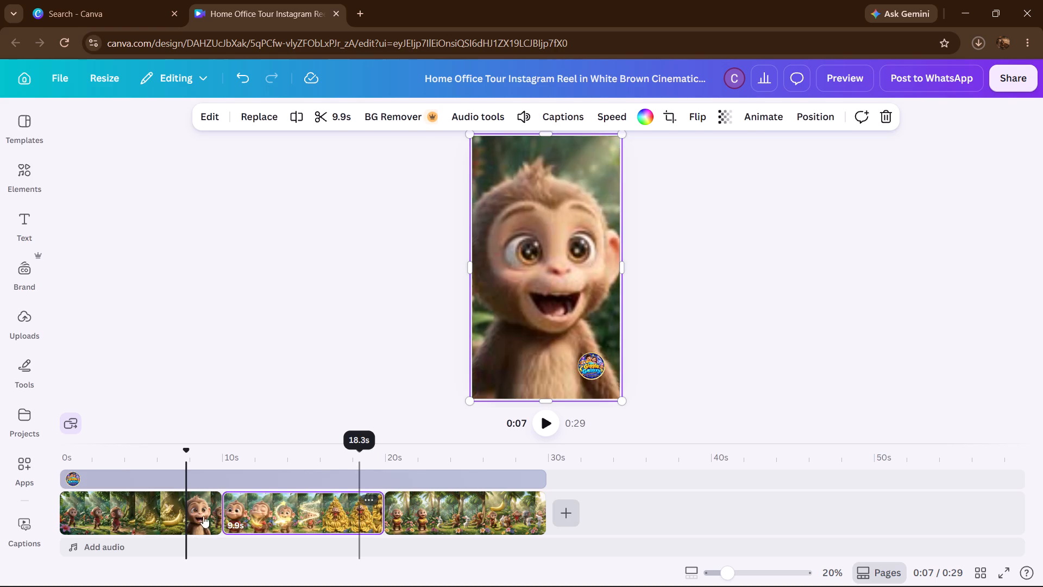
# Play the video to review the new clip order with the logo overlay.
pyautogui.hscroll(3, 171, 513)
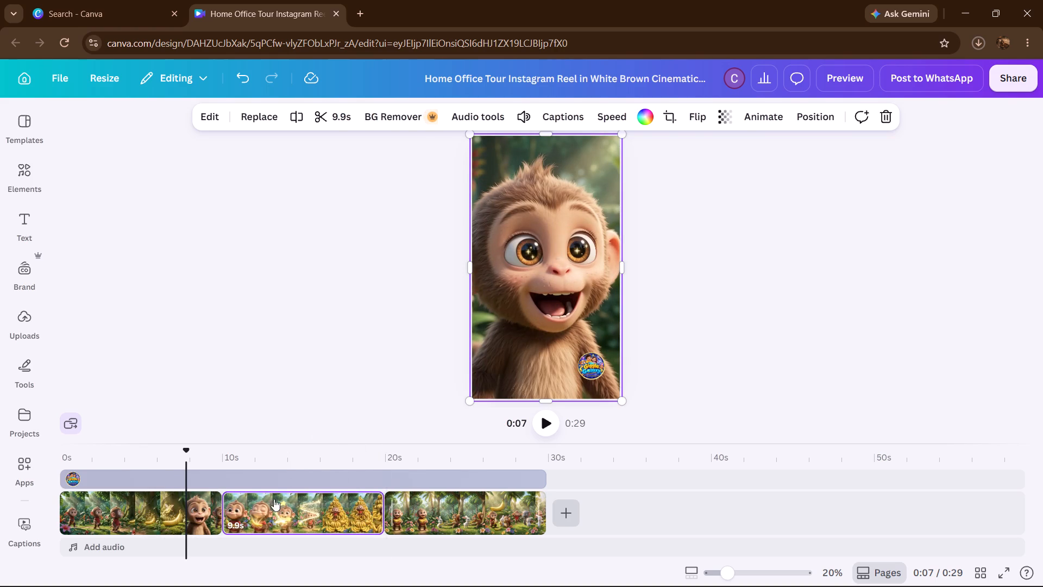
pyautogui.hscroll(3, 173, 494)
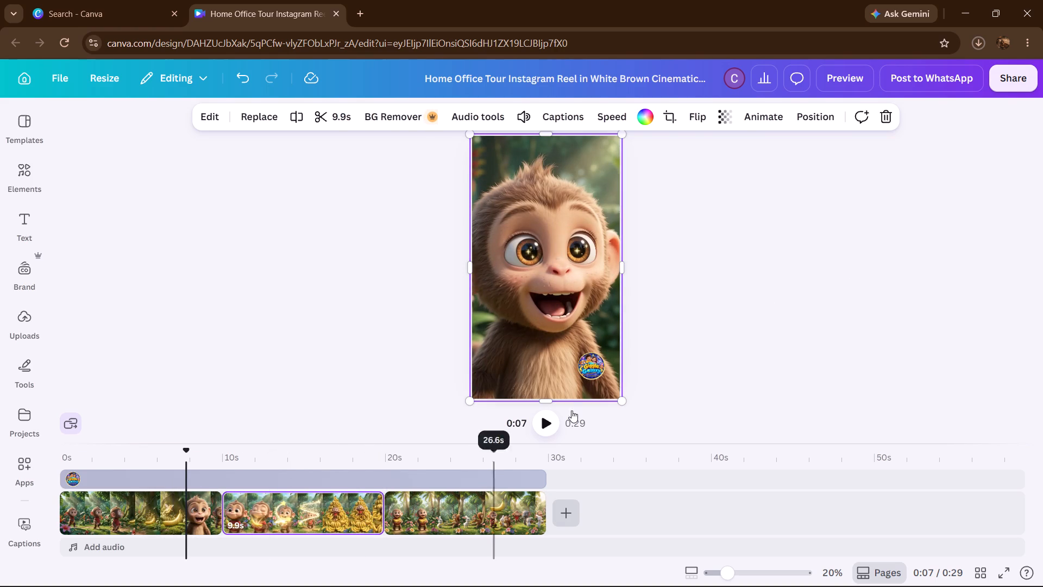
pyautogui.click(542, 430)
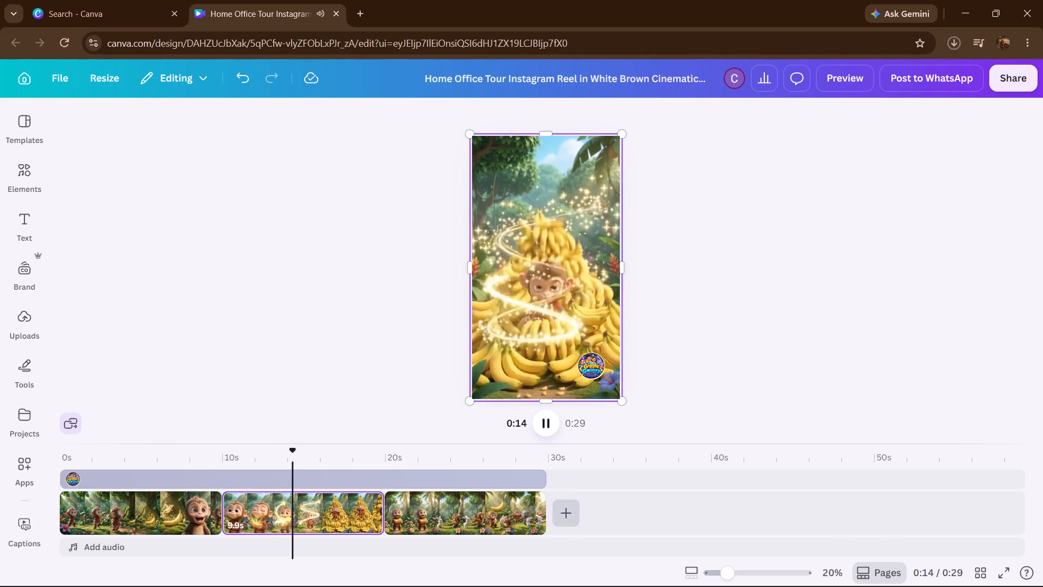
# Download the finished monkey video as an MP4 file.
pyautogui.click(1010, 89)
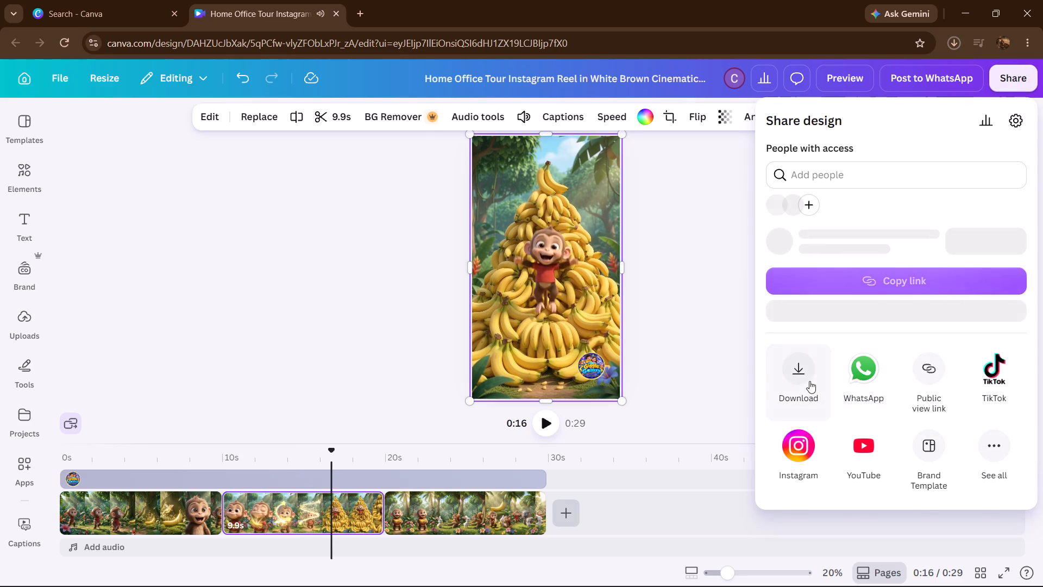
# Play the three-clip monkey video full screen to review it with the Giggle Galaxy logo, and return to the editor.
pyautogui.click(713, 252)
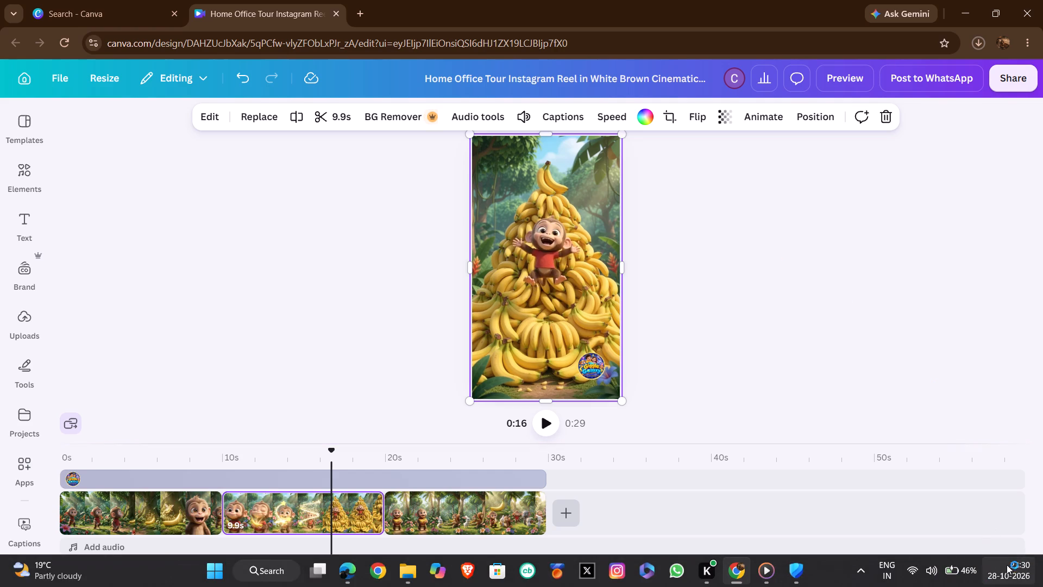
pyautogui.click(999, 572)
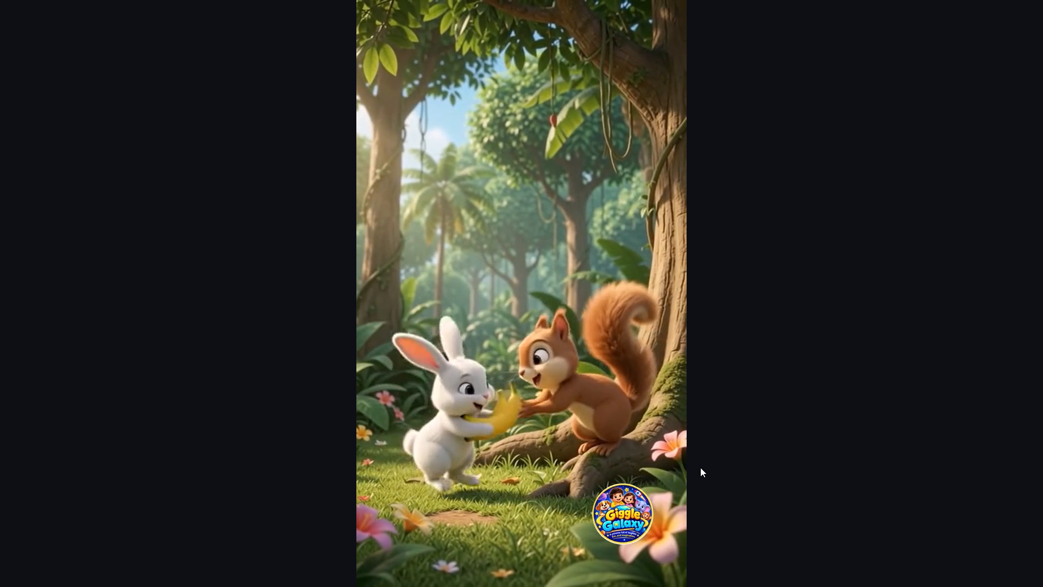
pyautogui.press('Escape')
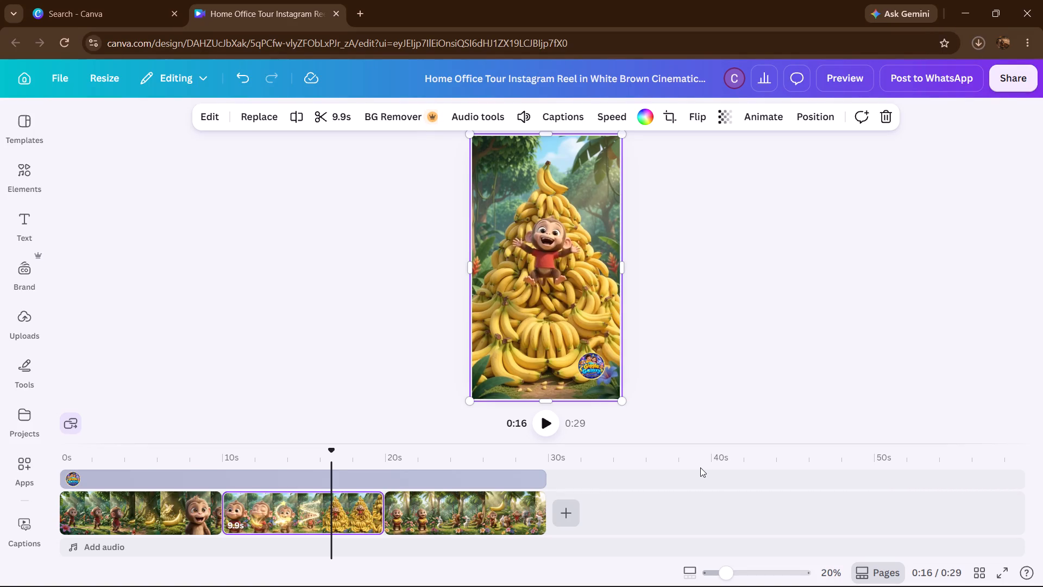
# Download the monkey video as an MP4 at 4K quality.
pyautogui.click(1015, 68)
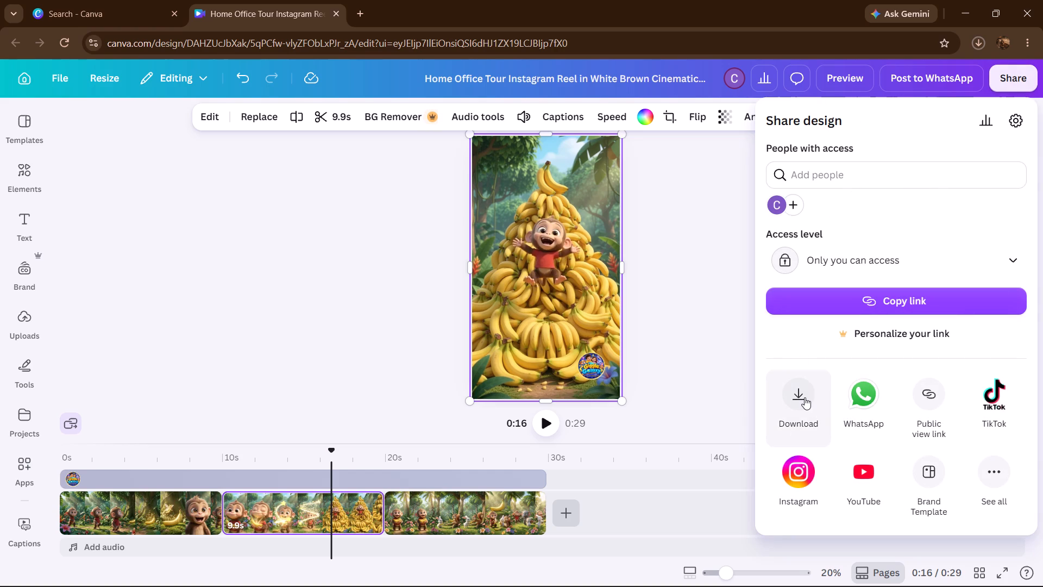
pyautogui.click(805, 397)
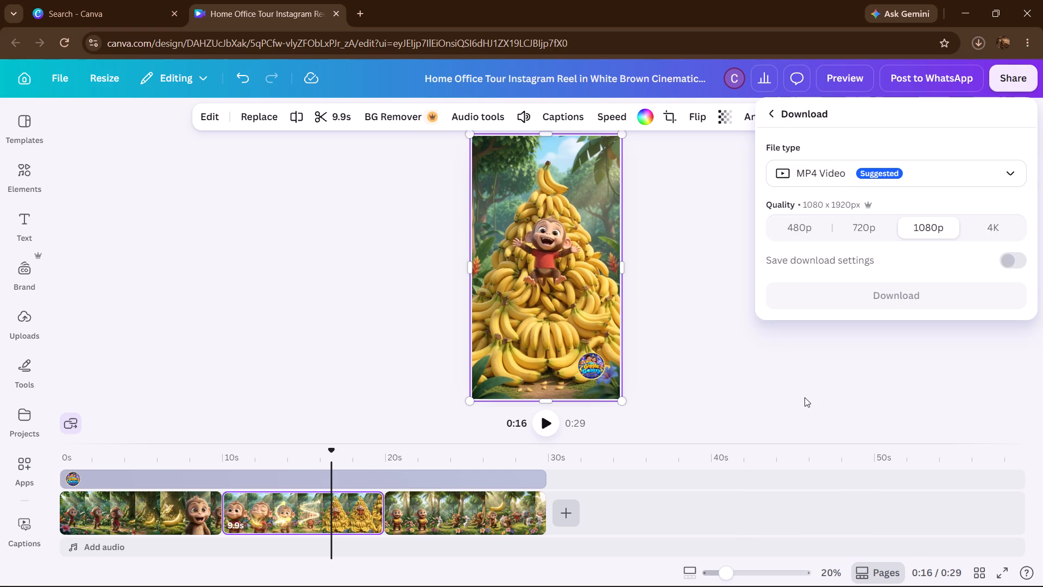
pyautogui.click(997, 238)
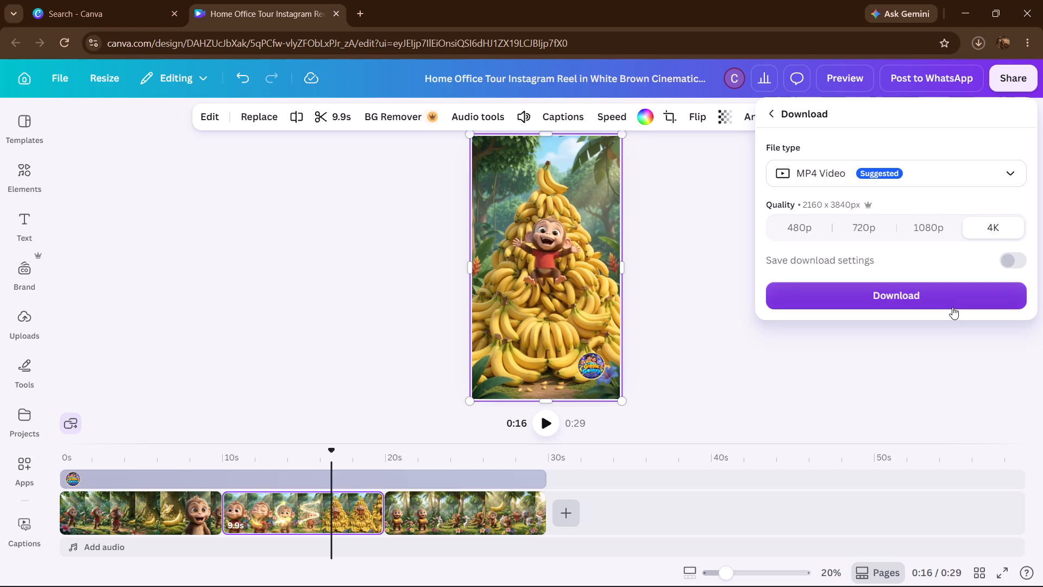
pyautogui.click(960, 301)
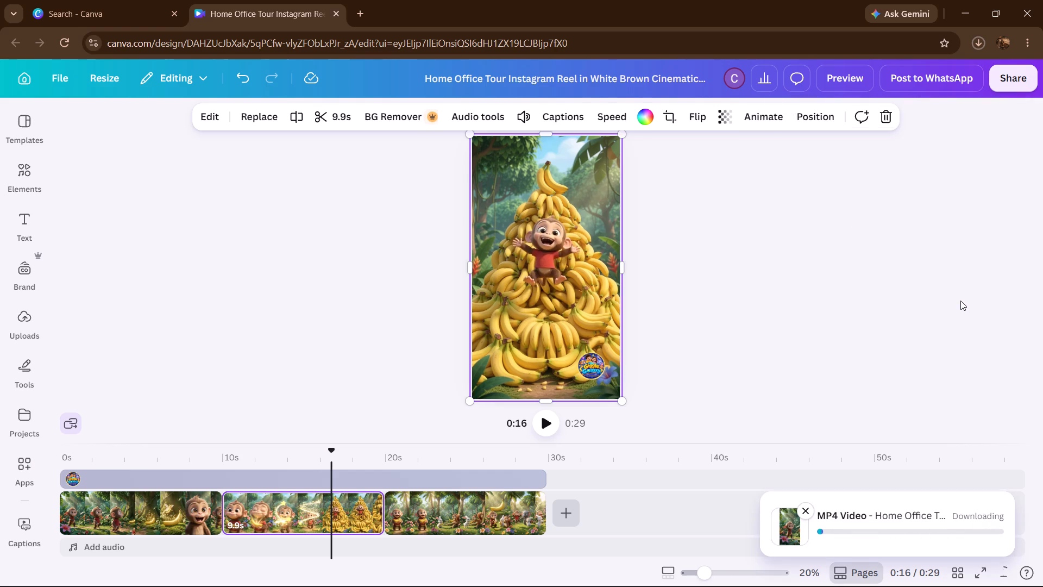